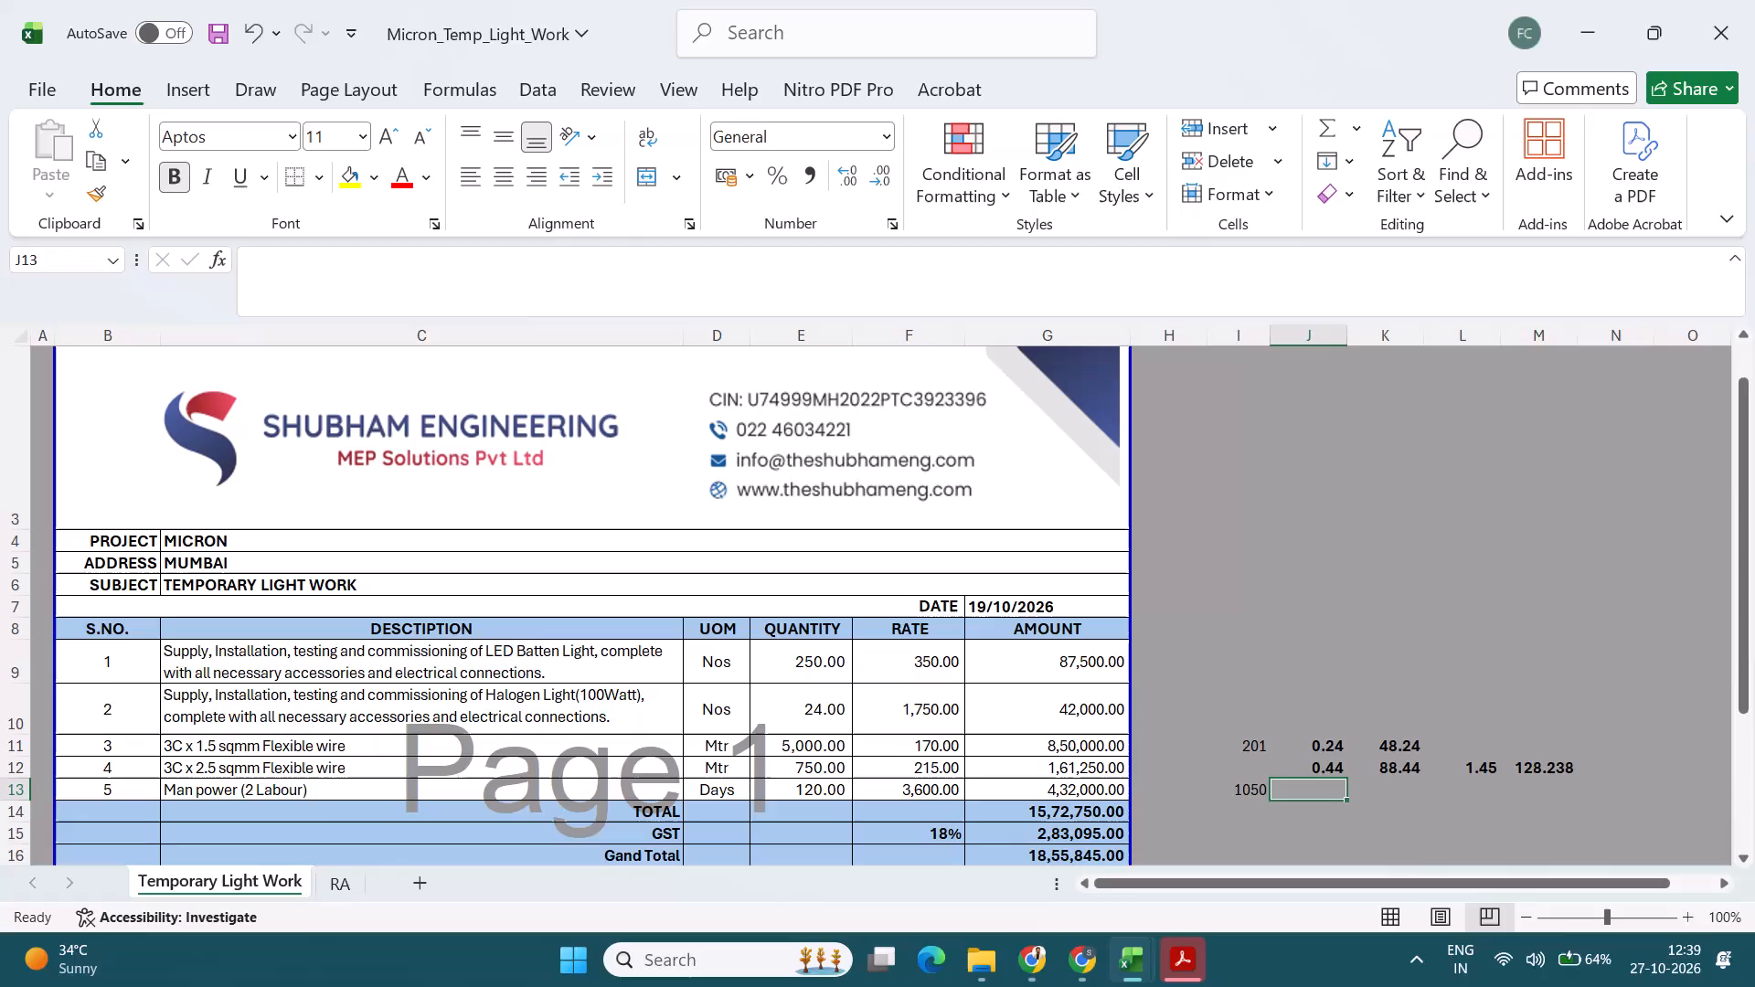
Enter 1050 in cell K13 of the side calculation beside the quotation table.
click(1398, 796)
text(1050)
key(Return)
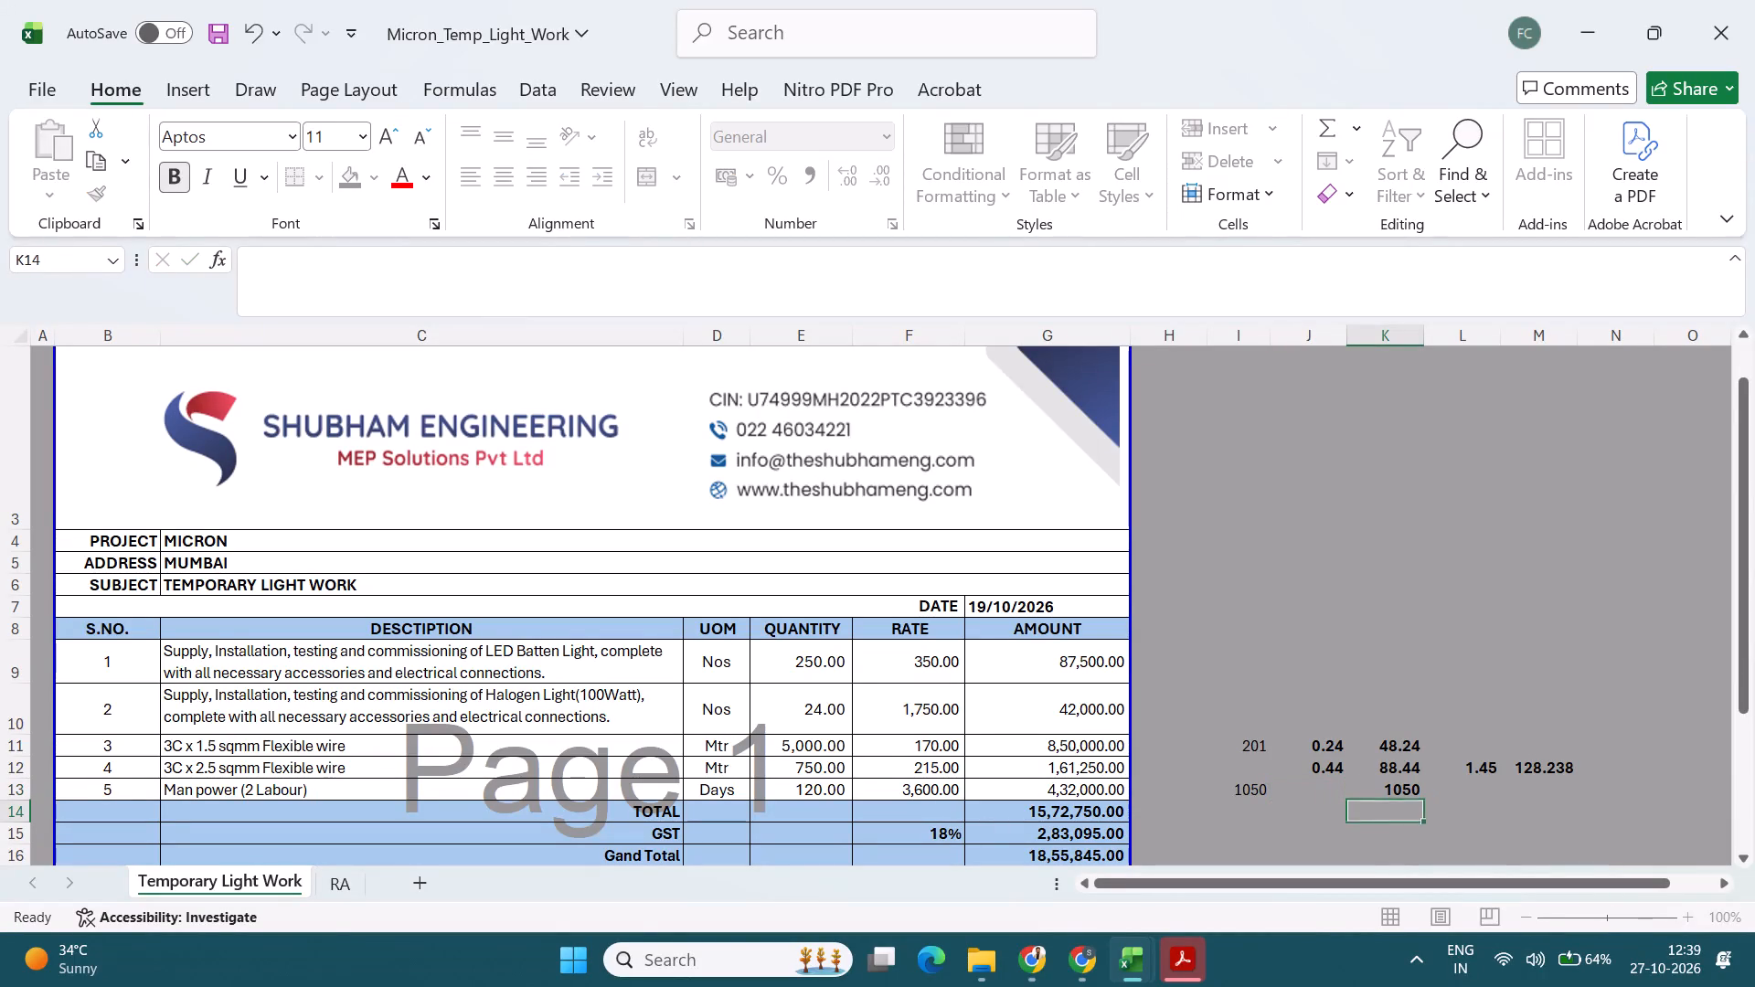
Label the side calculation rows, entering "Helogen" in cell H13 and "Tubelight" in cell H11.
key(Up)
key(Left)
key(Left)
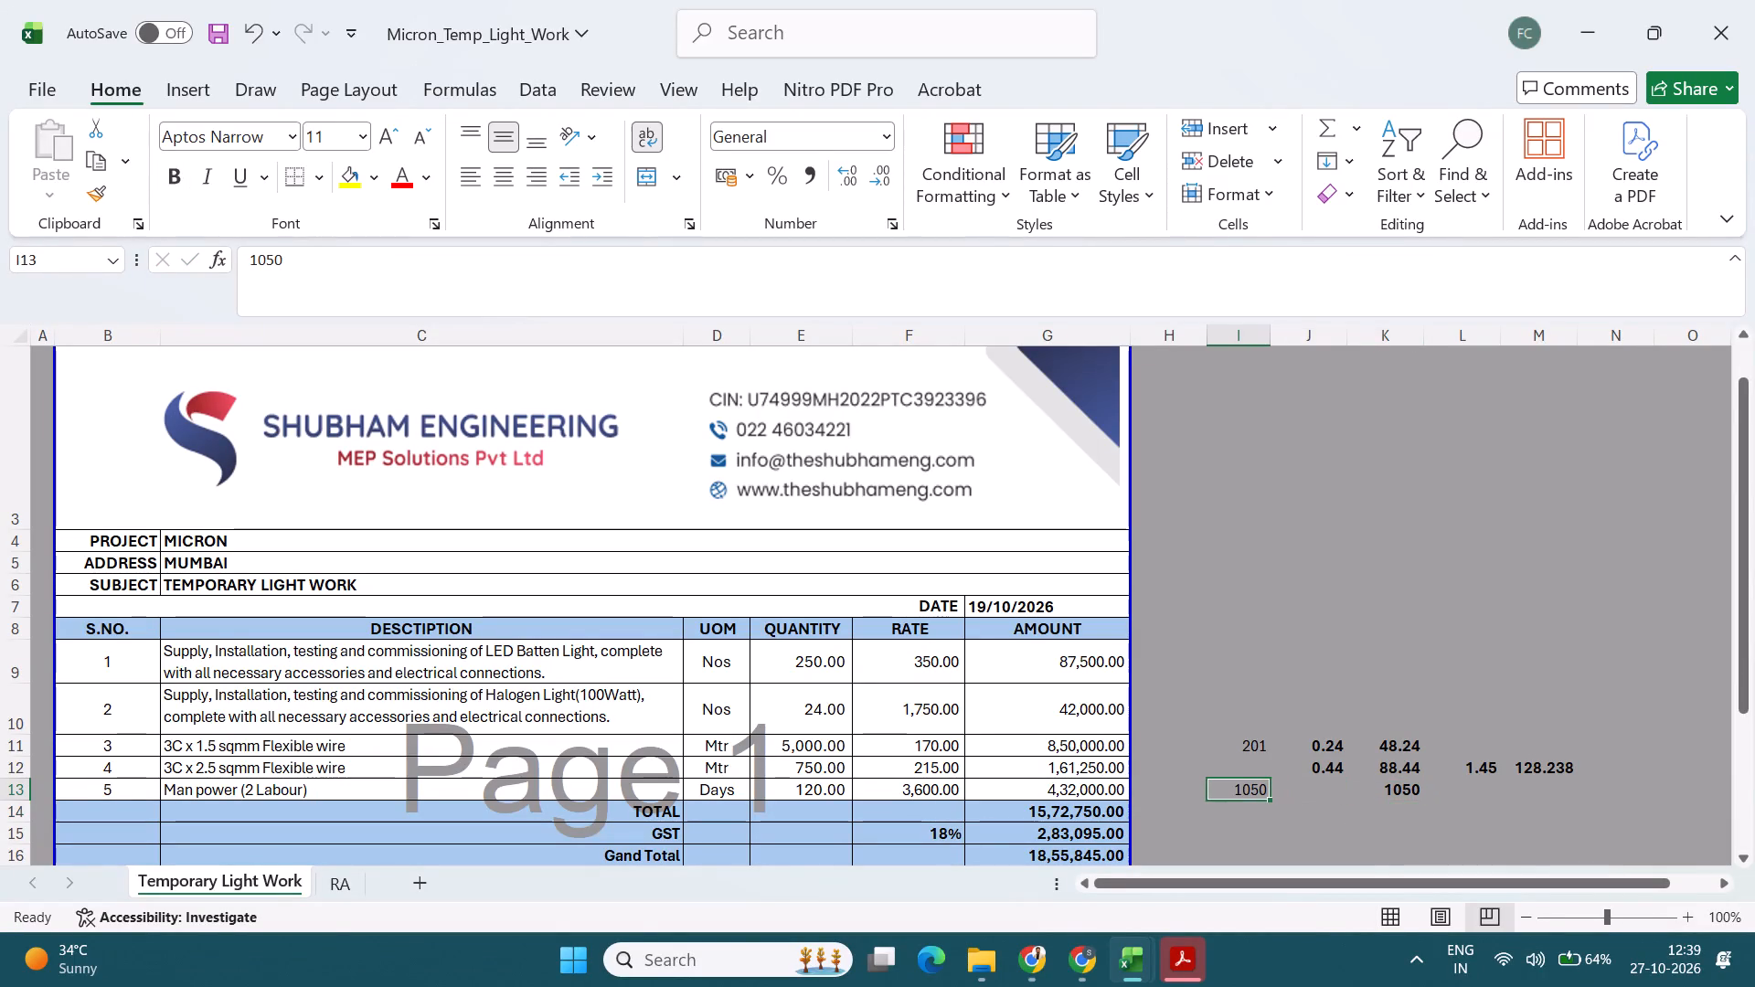
key(Left)
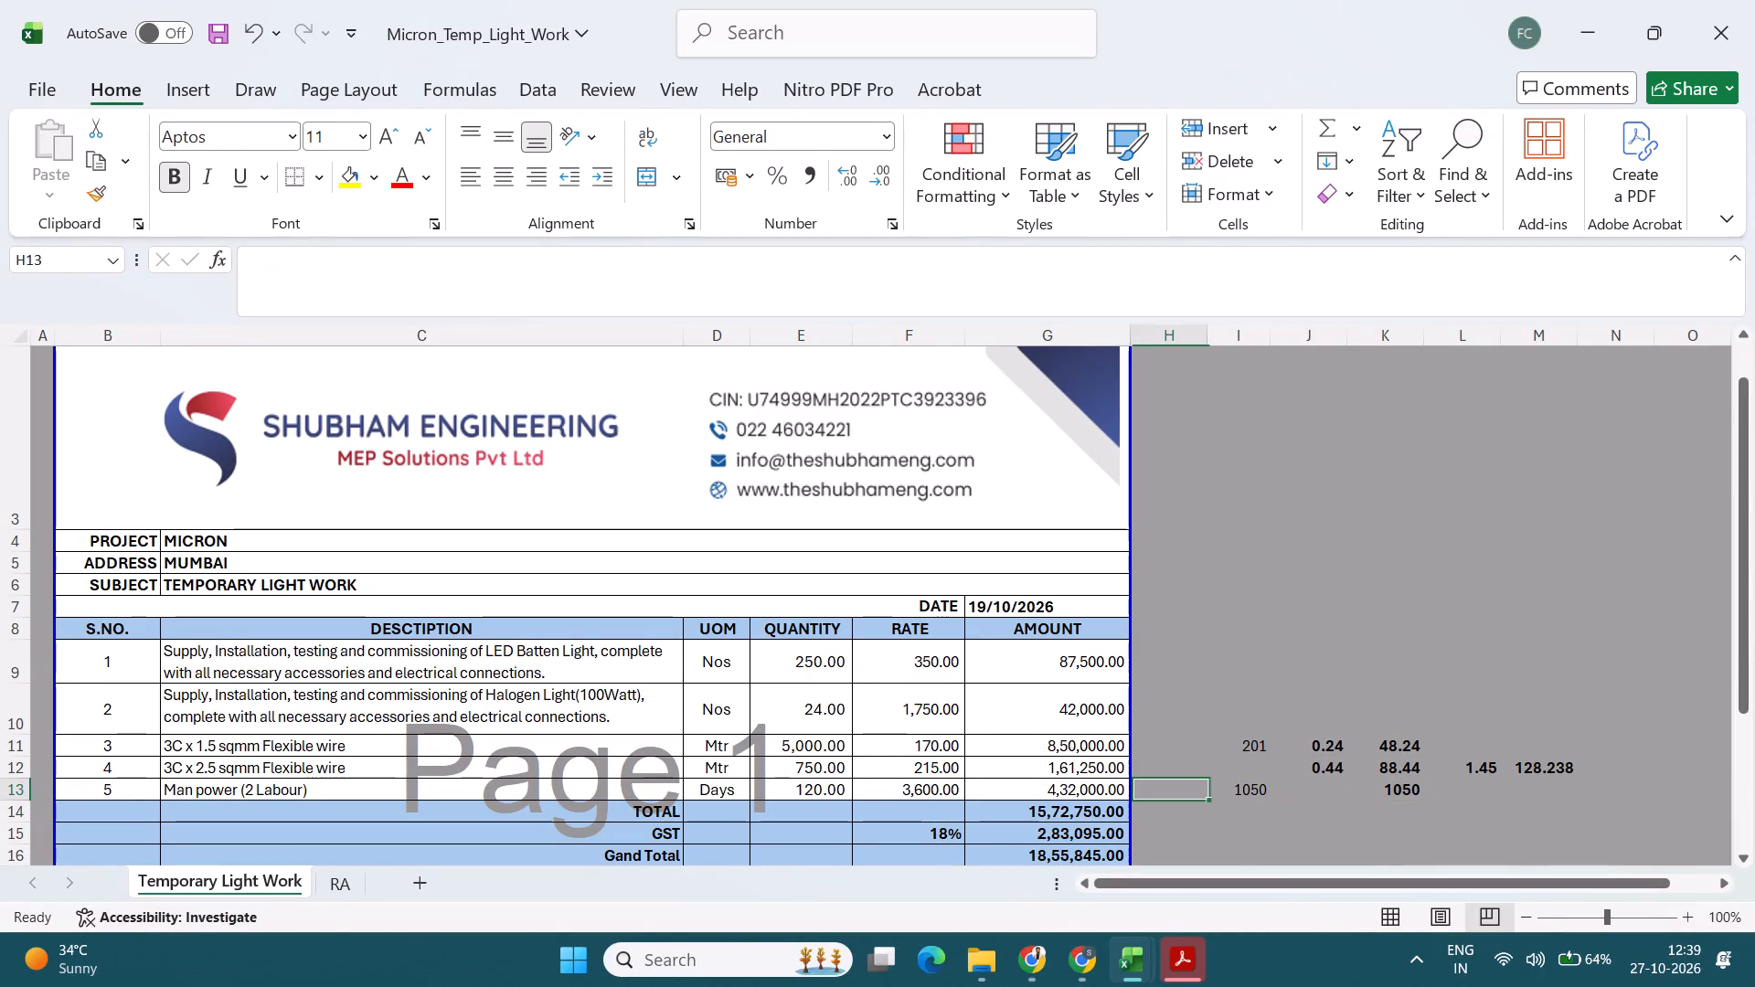
shift+click(1422, 799)
text(Helogen)
key(Up)
key(Up)
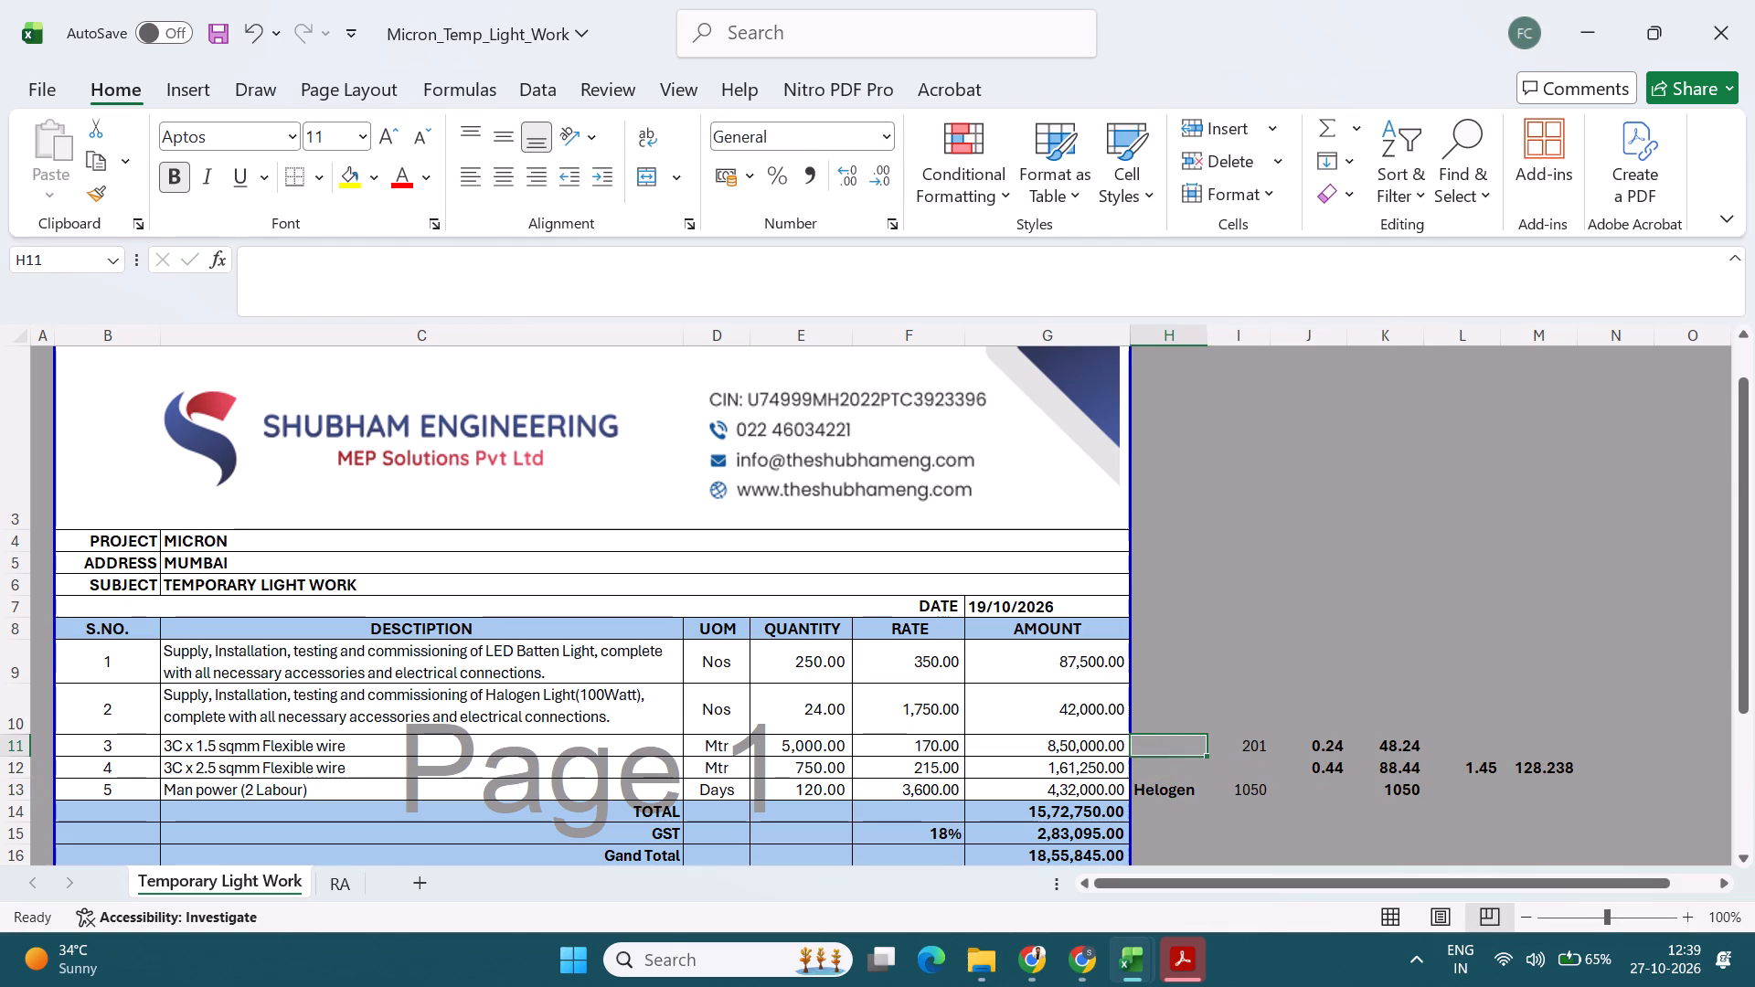
text(Tubelight)
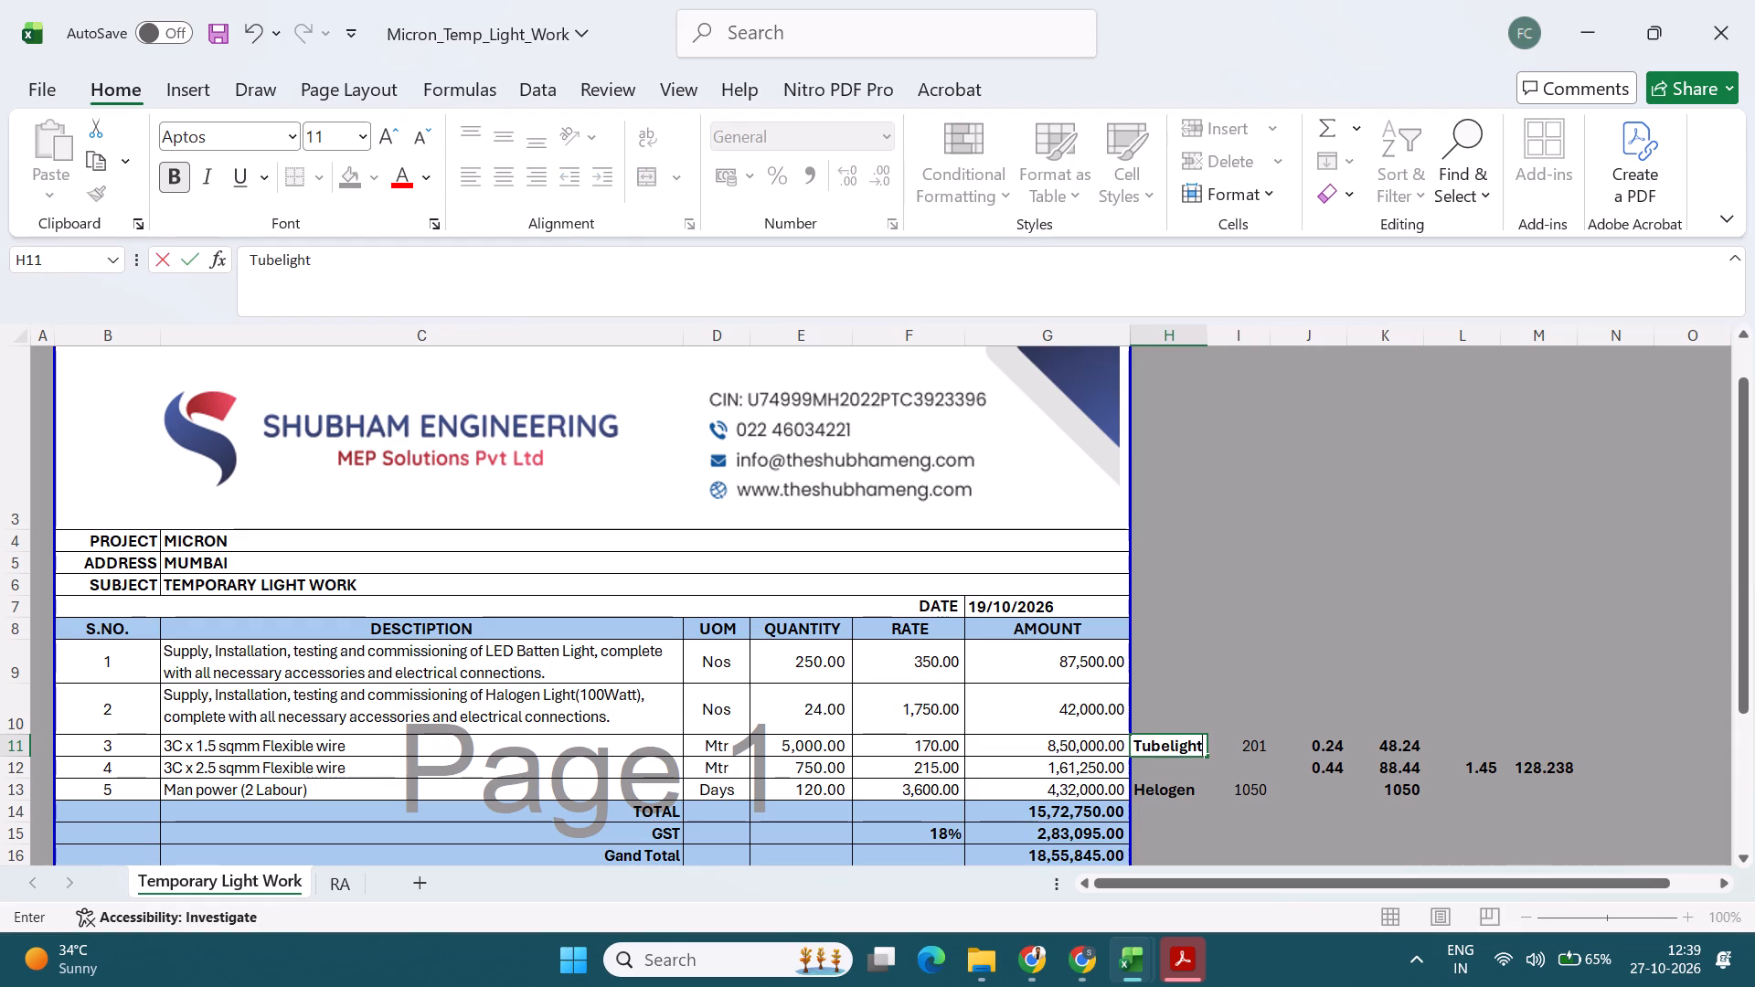
key(Right)
Enter a multiplier of 1.5 in L13 and a formula in M13 that multiplies K13 by L13.
key(Down)
key(Down)
key(Right)
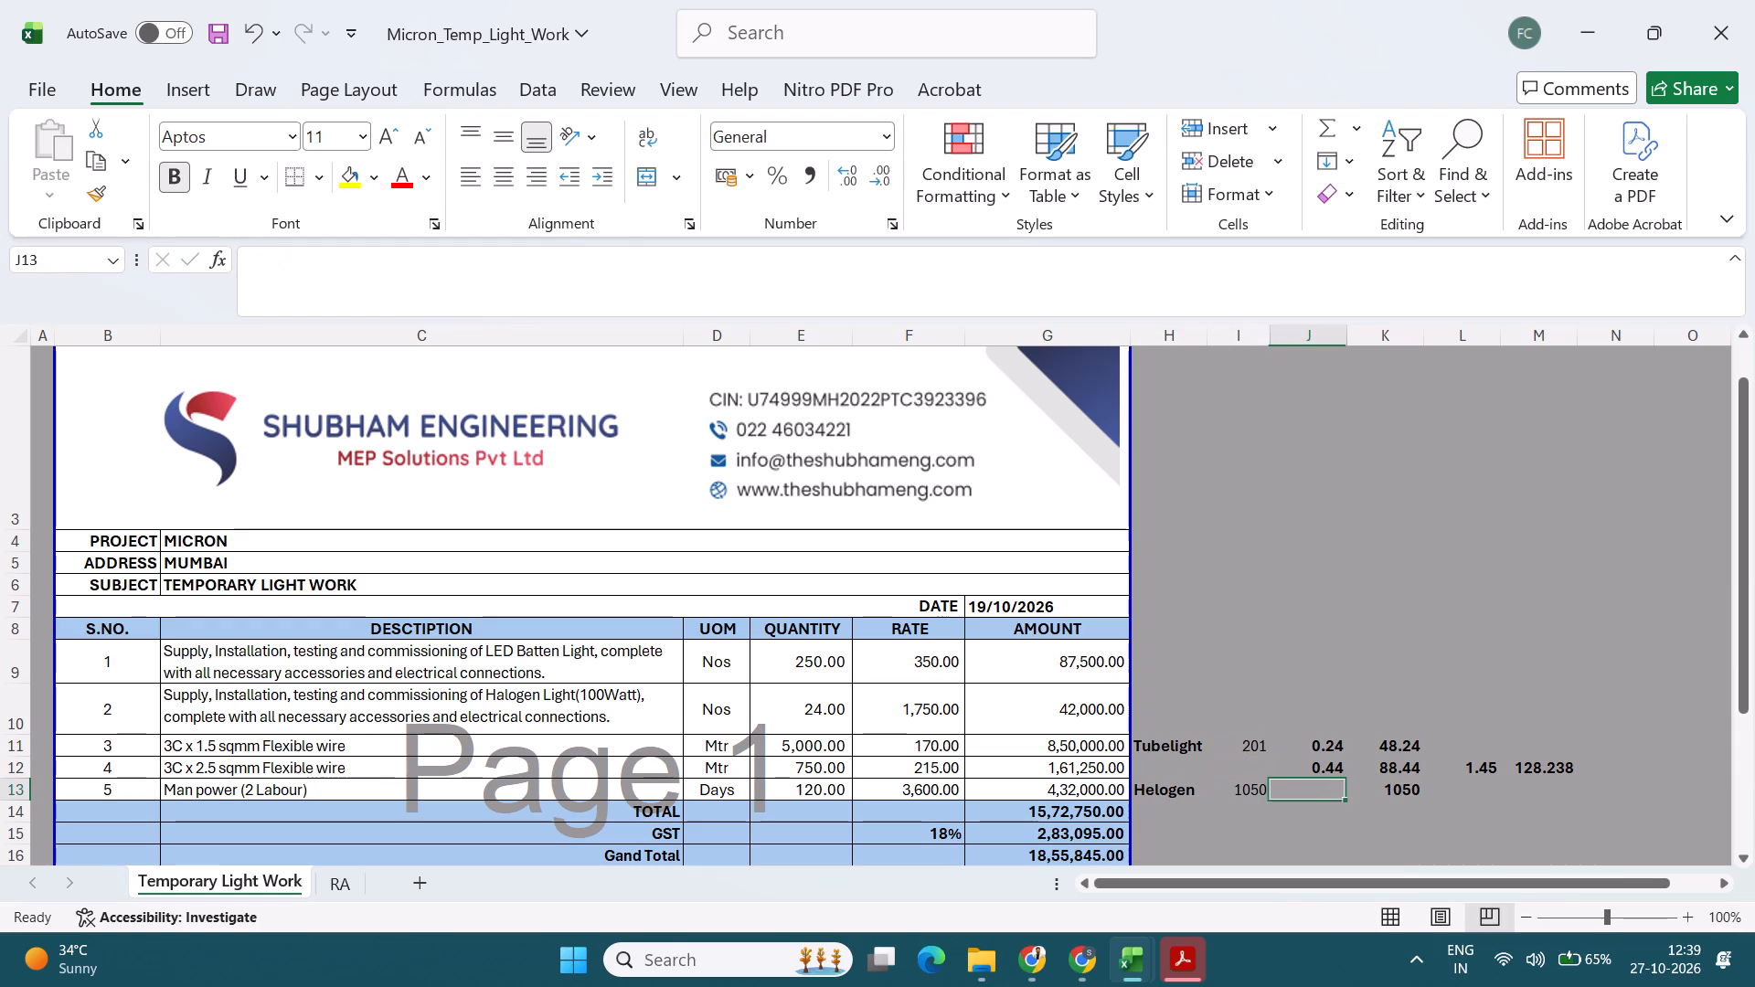
key(Right)
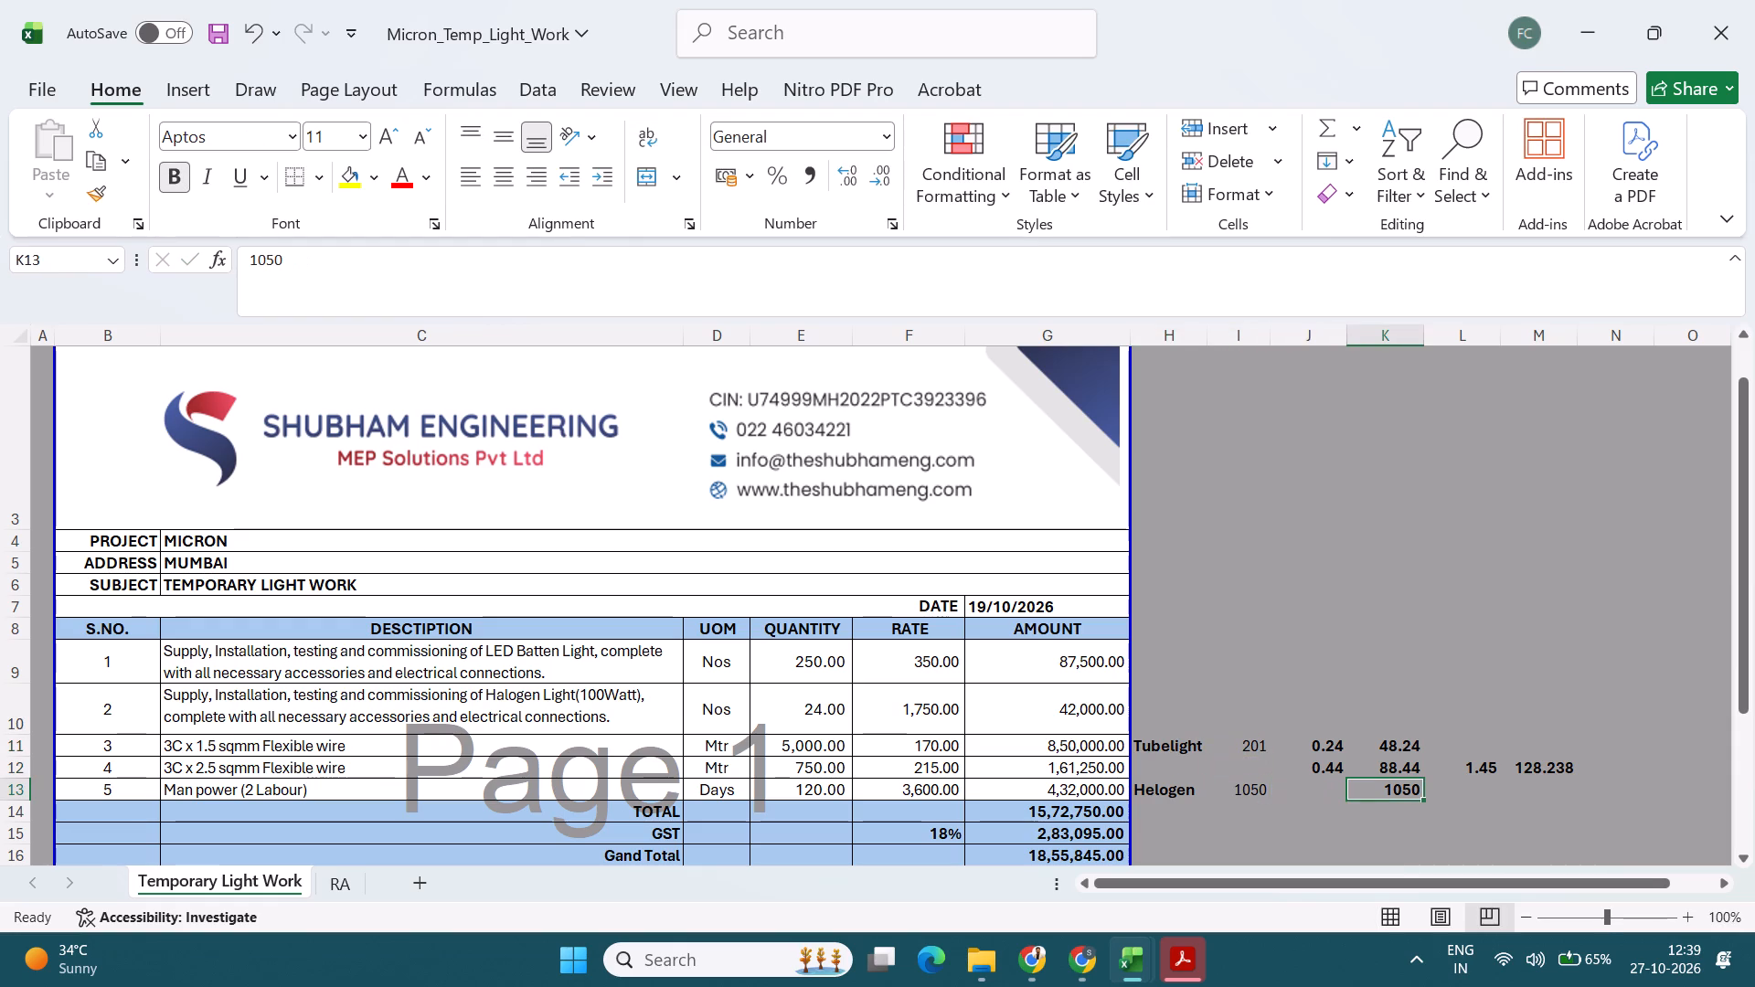
key(Right)
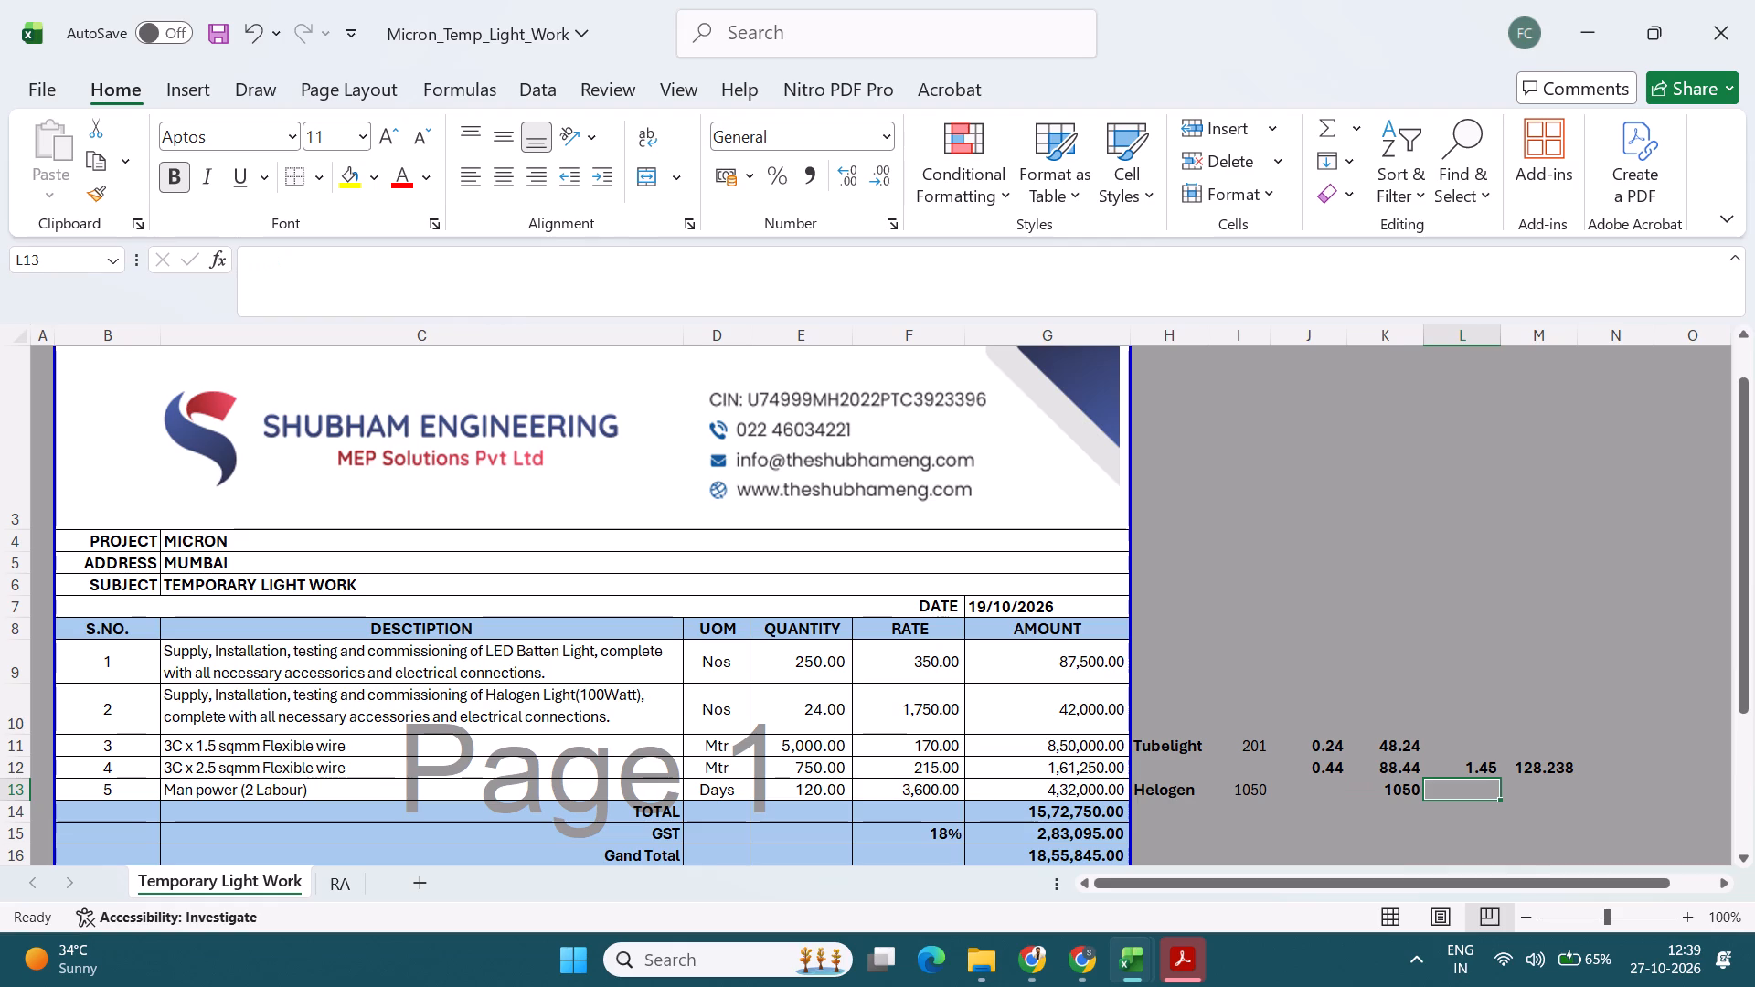
text(1.5)
key(Right)
key(equal)
key(Left)
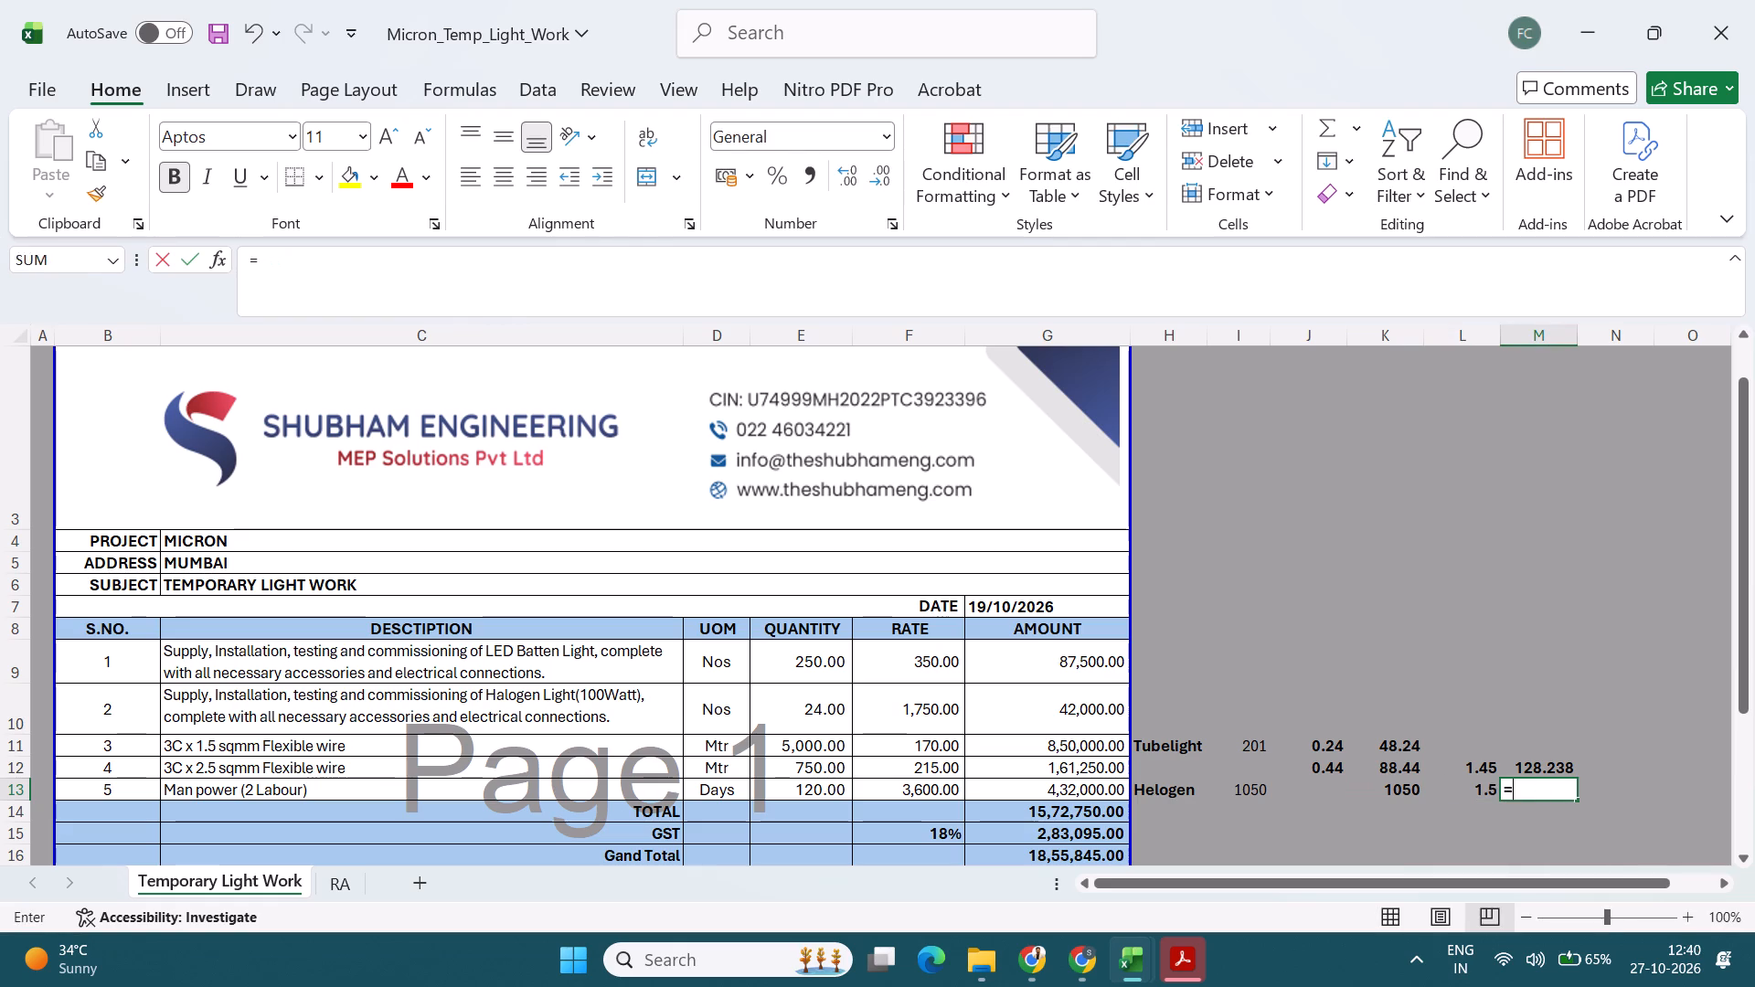
key(Left)
key(asterisk)
key(Left)
key(Return)
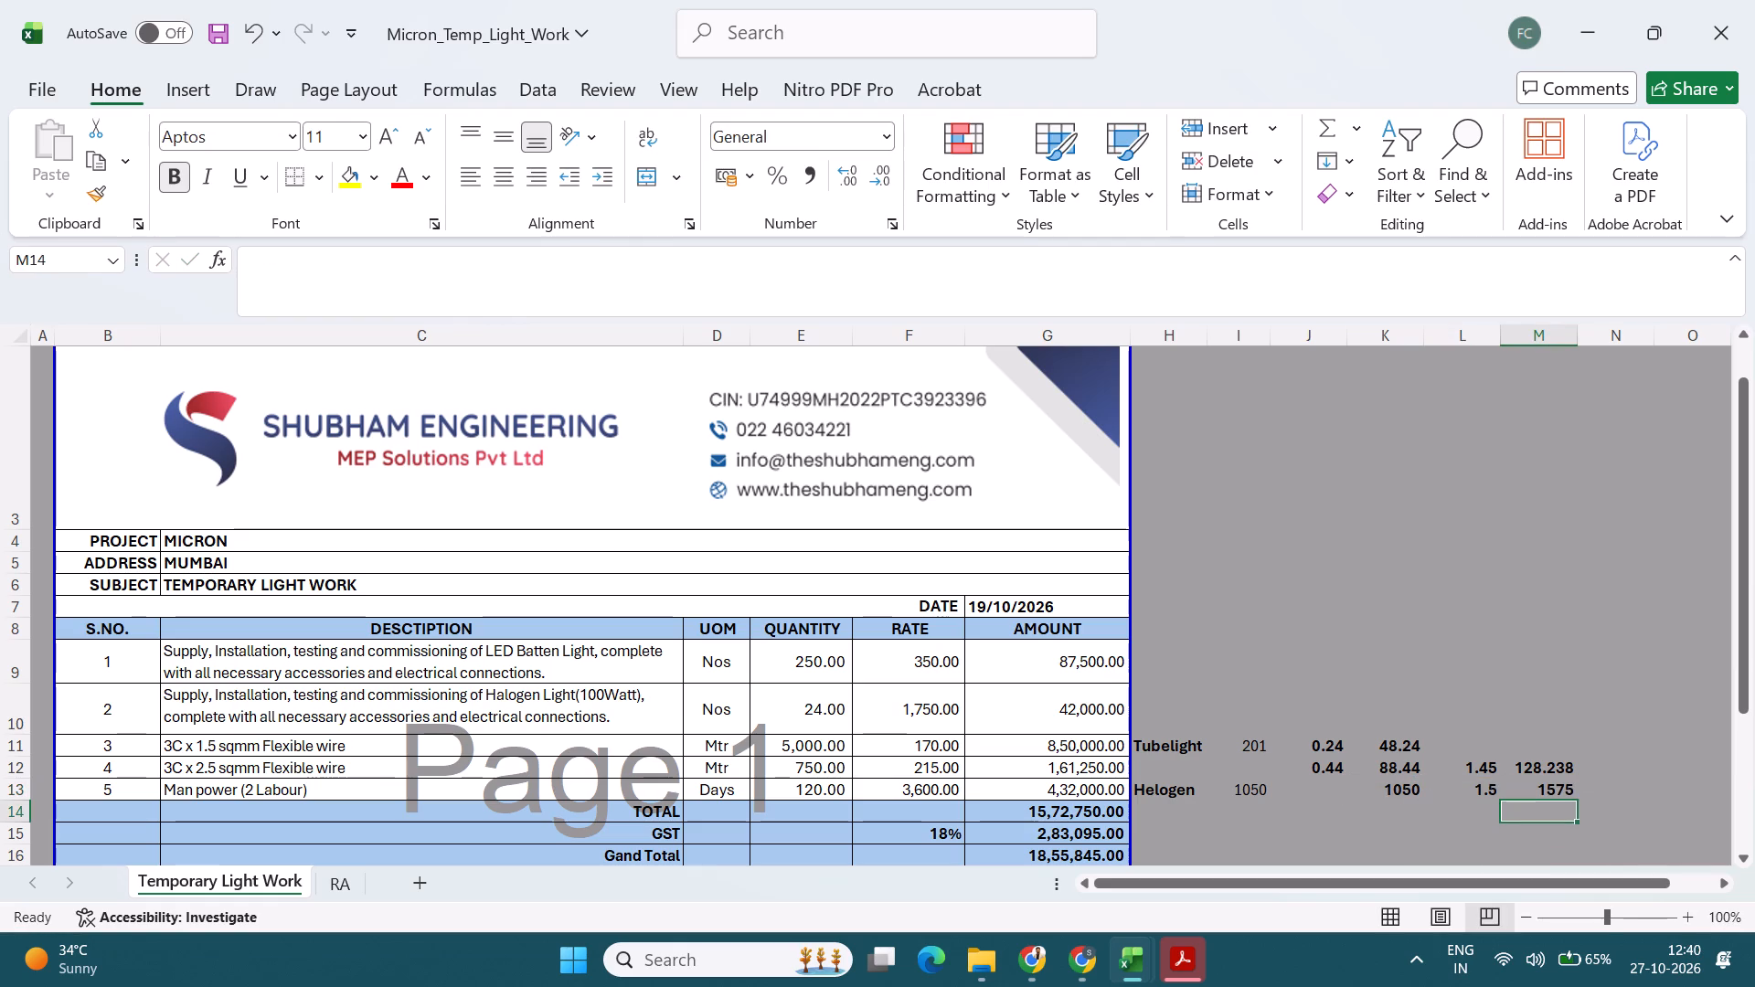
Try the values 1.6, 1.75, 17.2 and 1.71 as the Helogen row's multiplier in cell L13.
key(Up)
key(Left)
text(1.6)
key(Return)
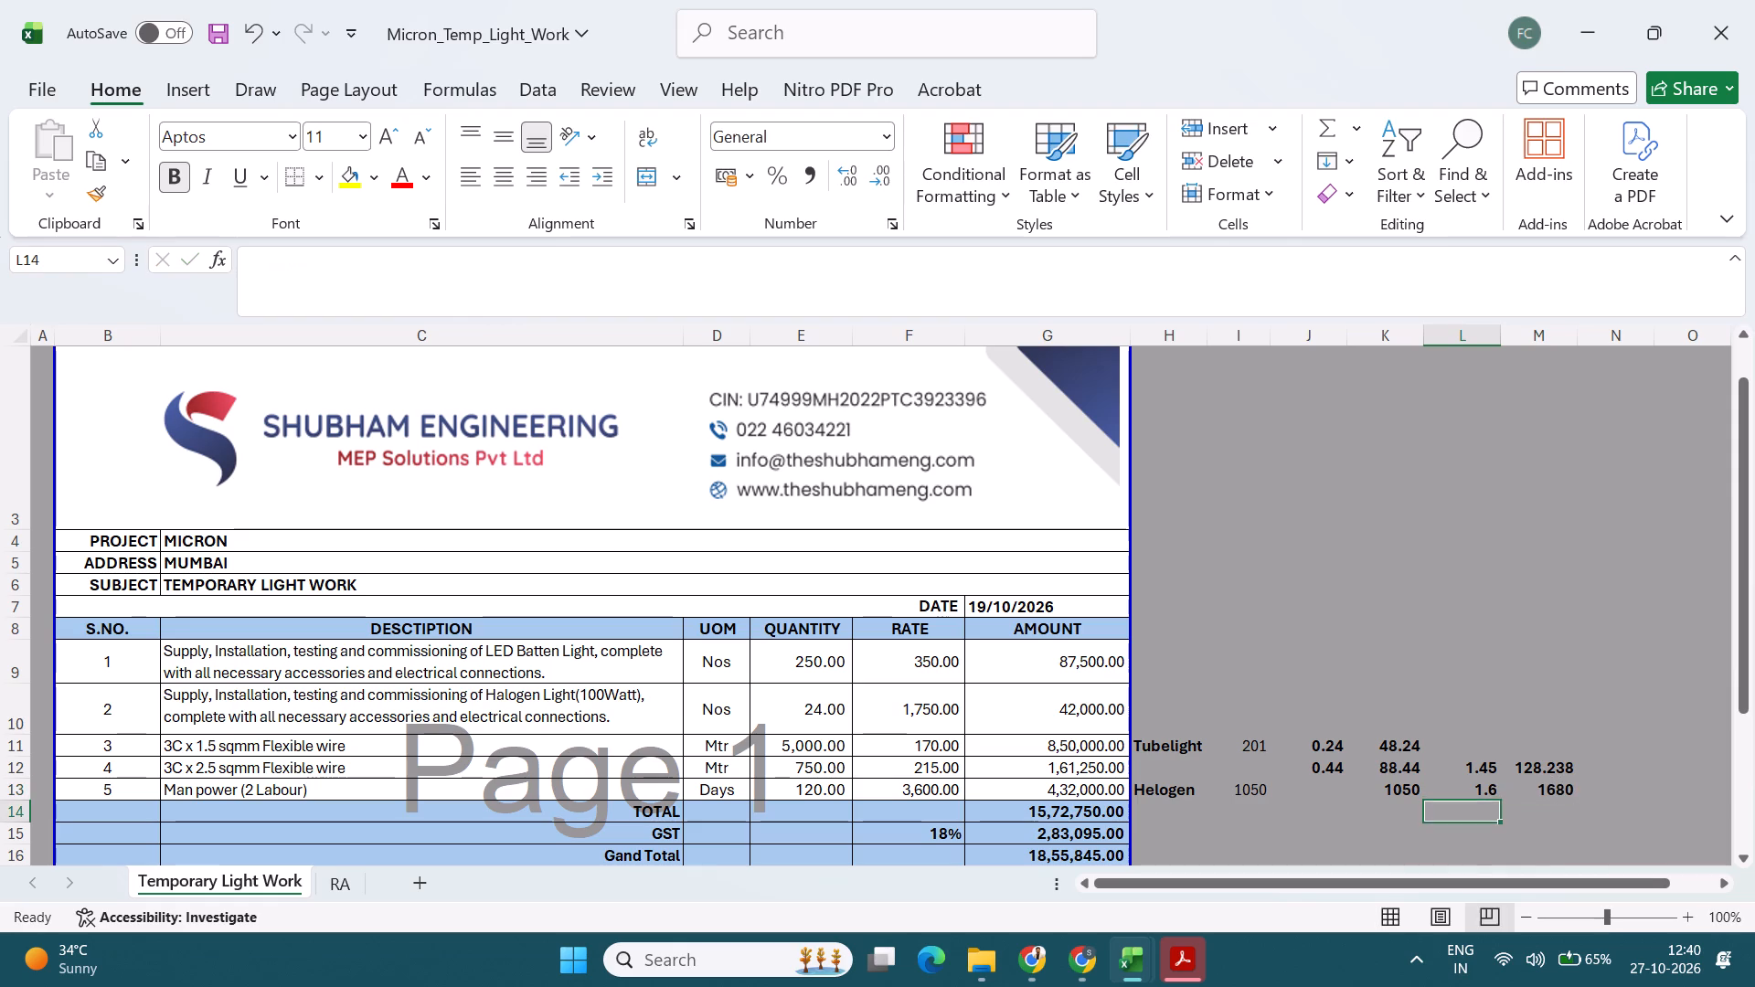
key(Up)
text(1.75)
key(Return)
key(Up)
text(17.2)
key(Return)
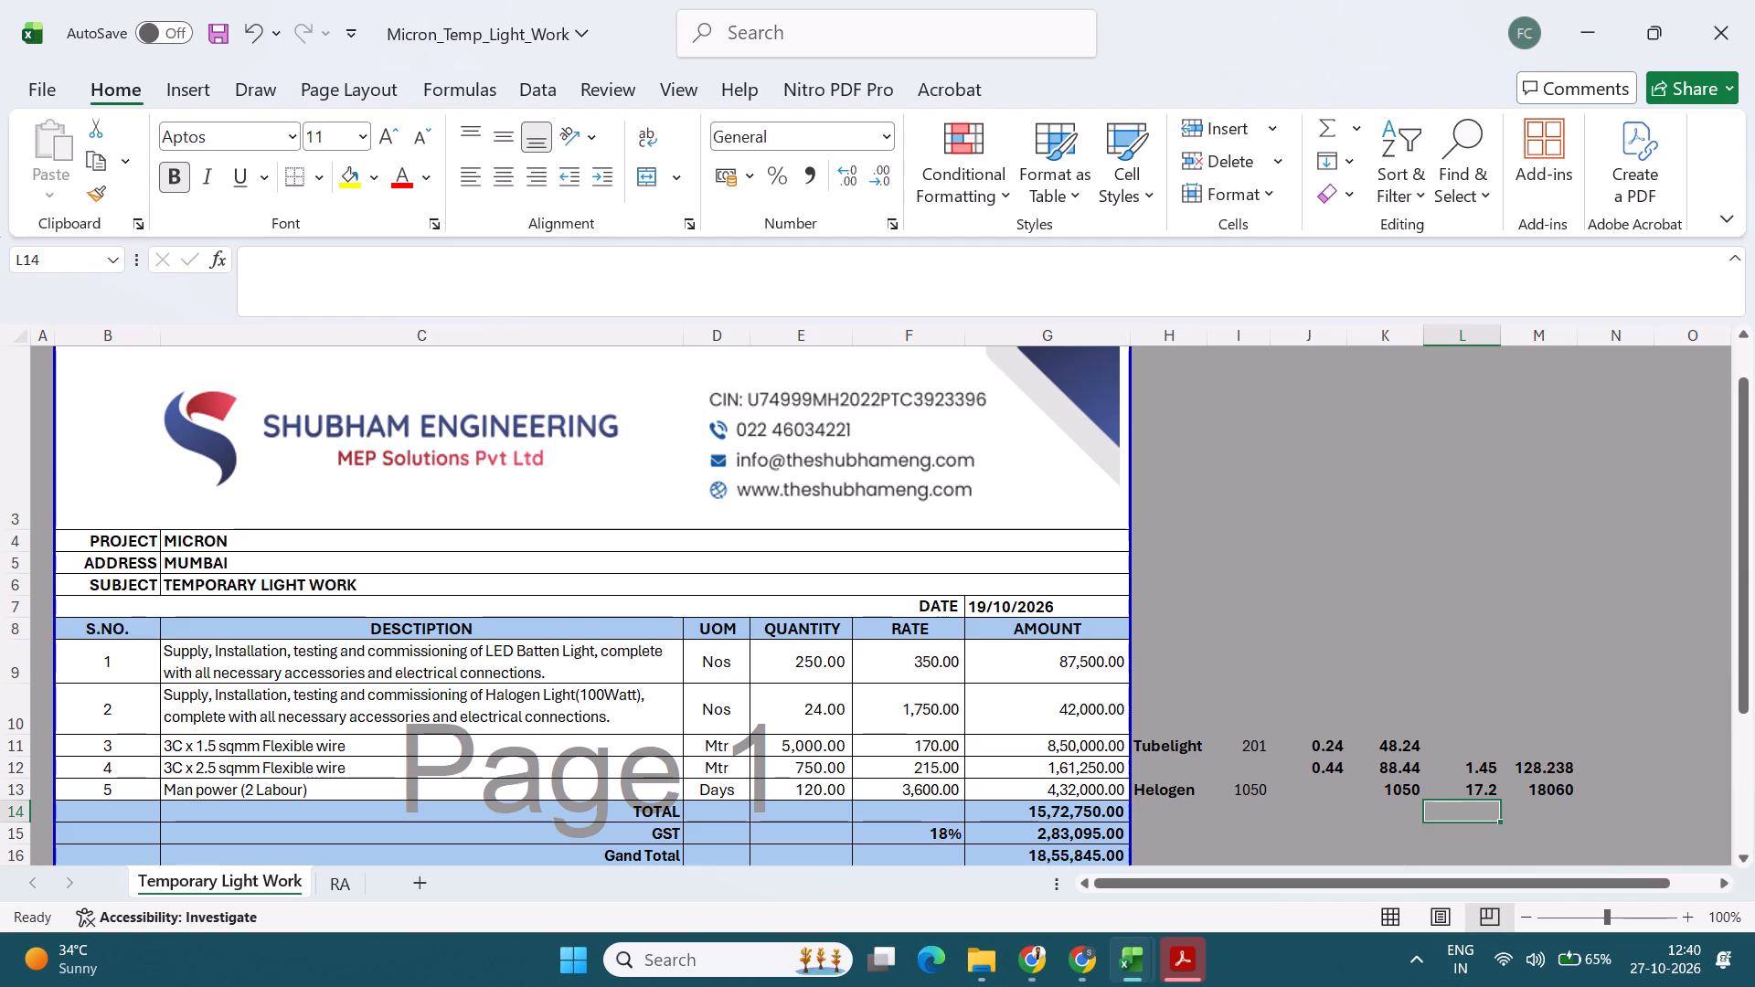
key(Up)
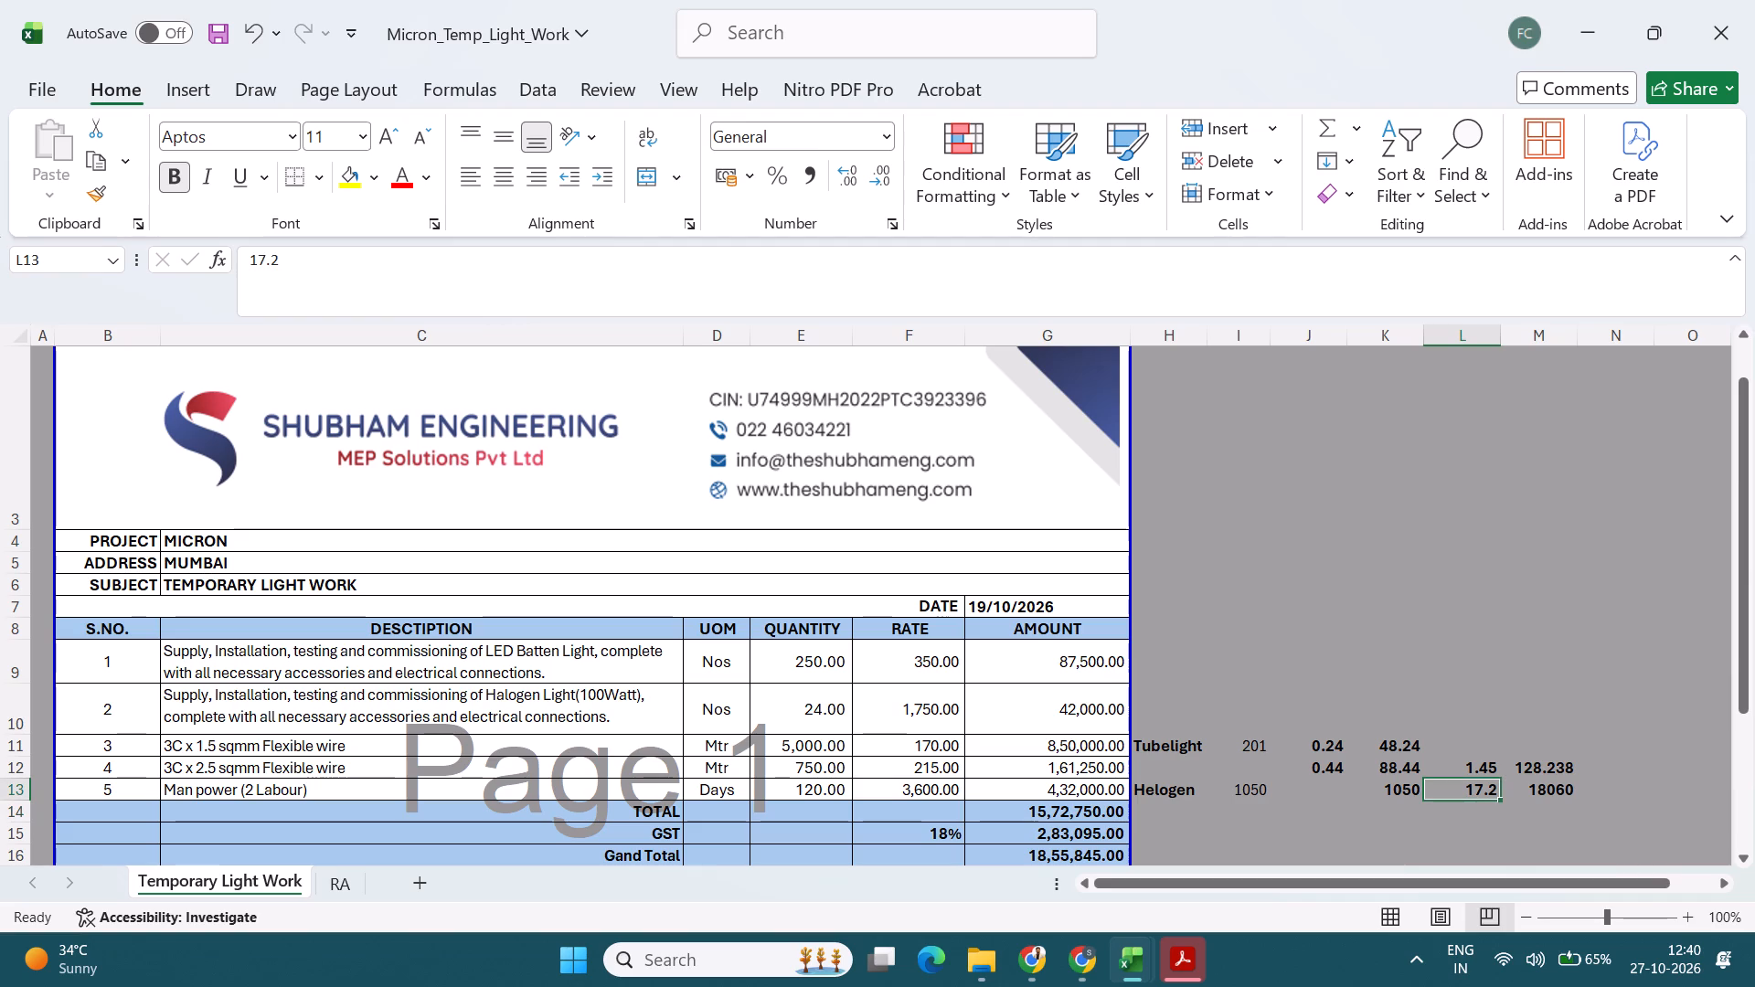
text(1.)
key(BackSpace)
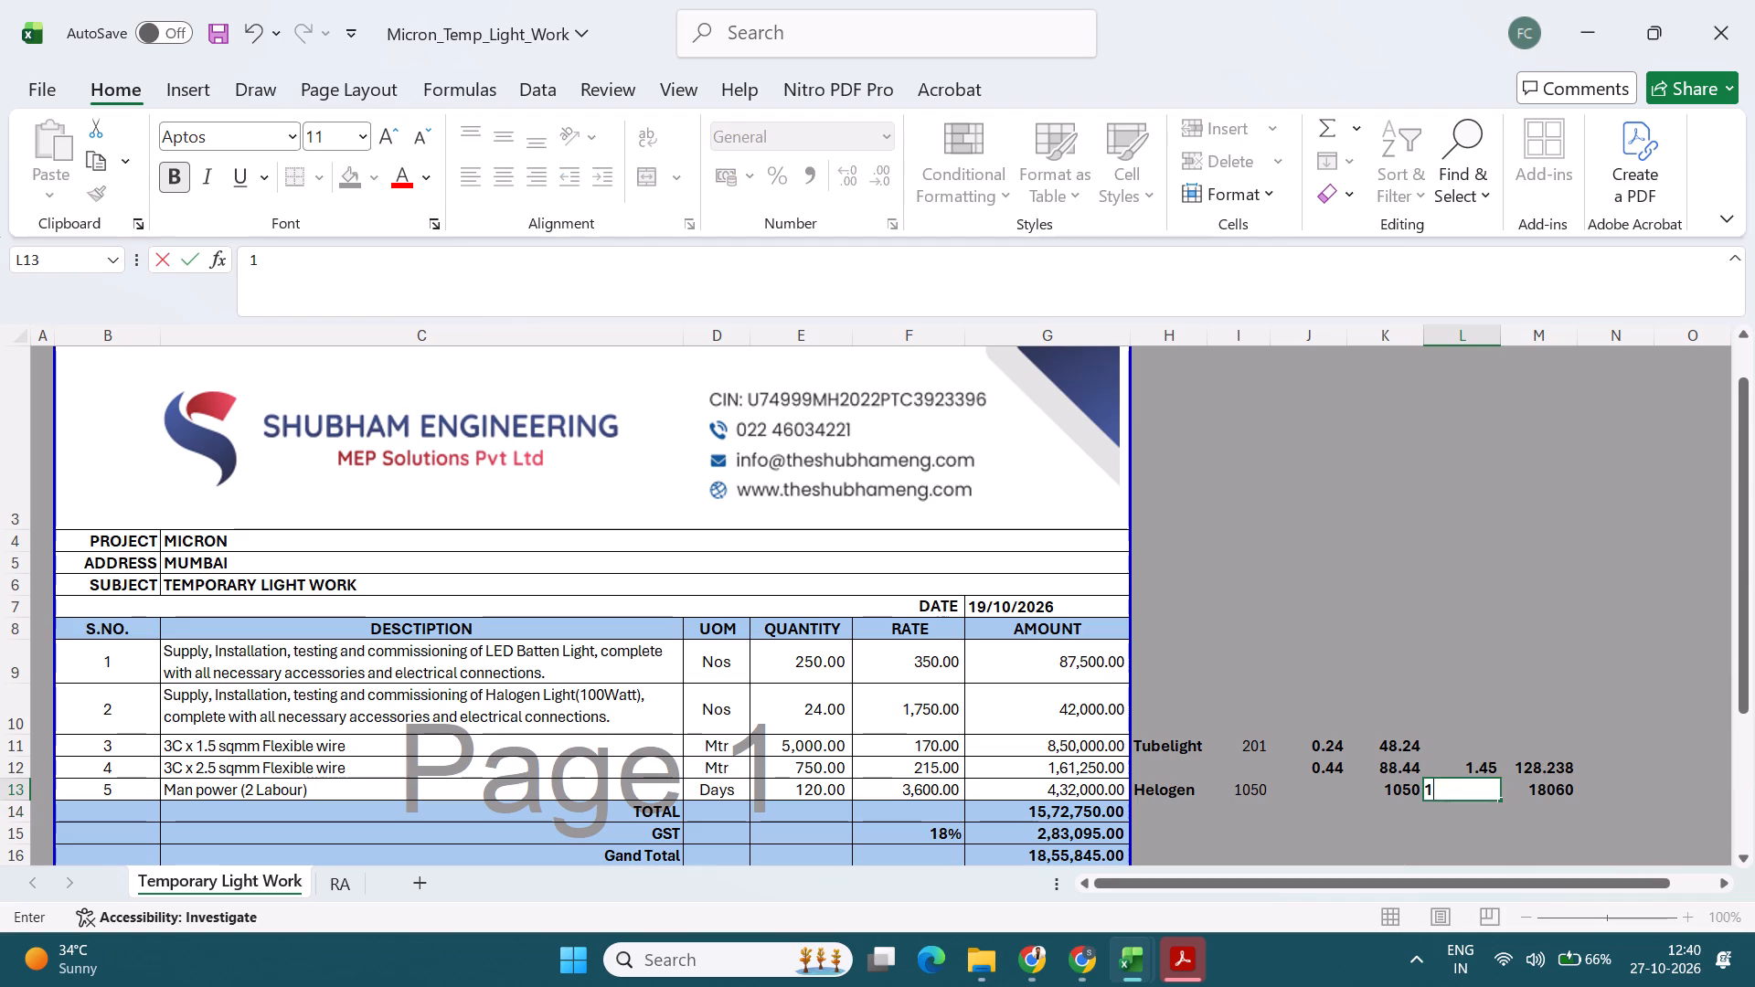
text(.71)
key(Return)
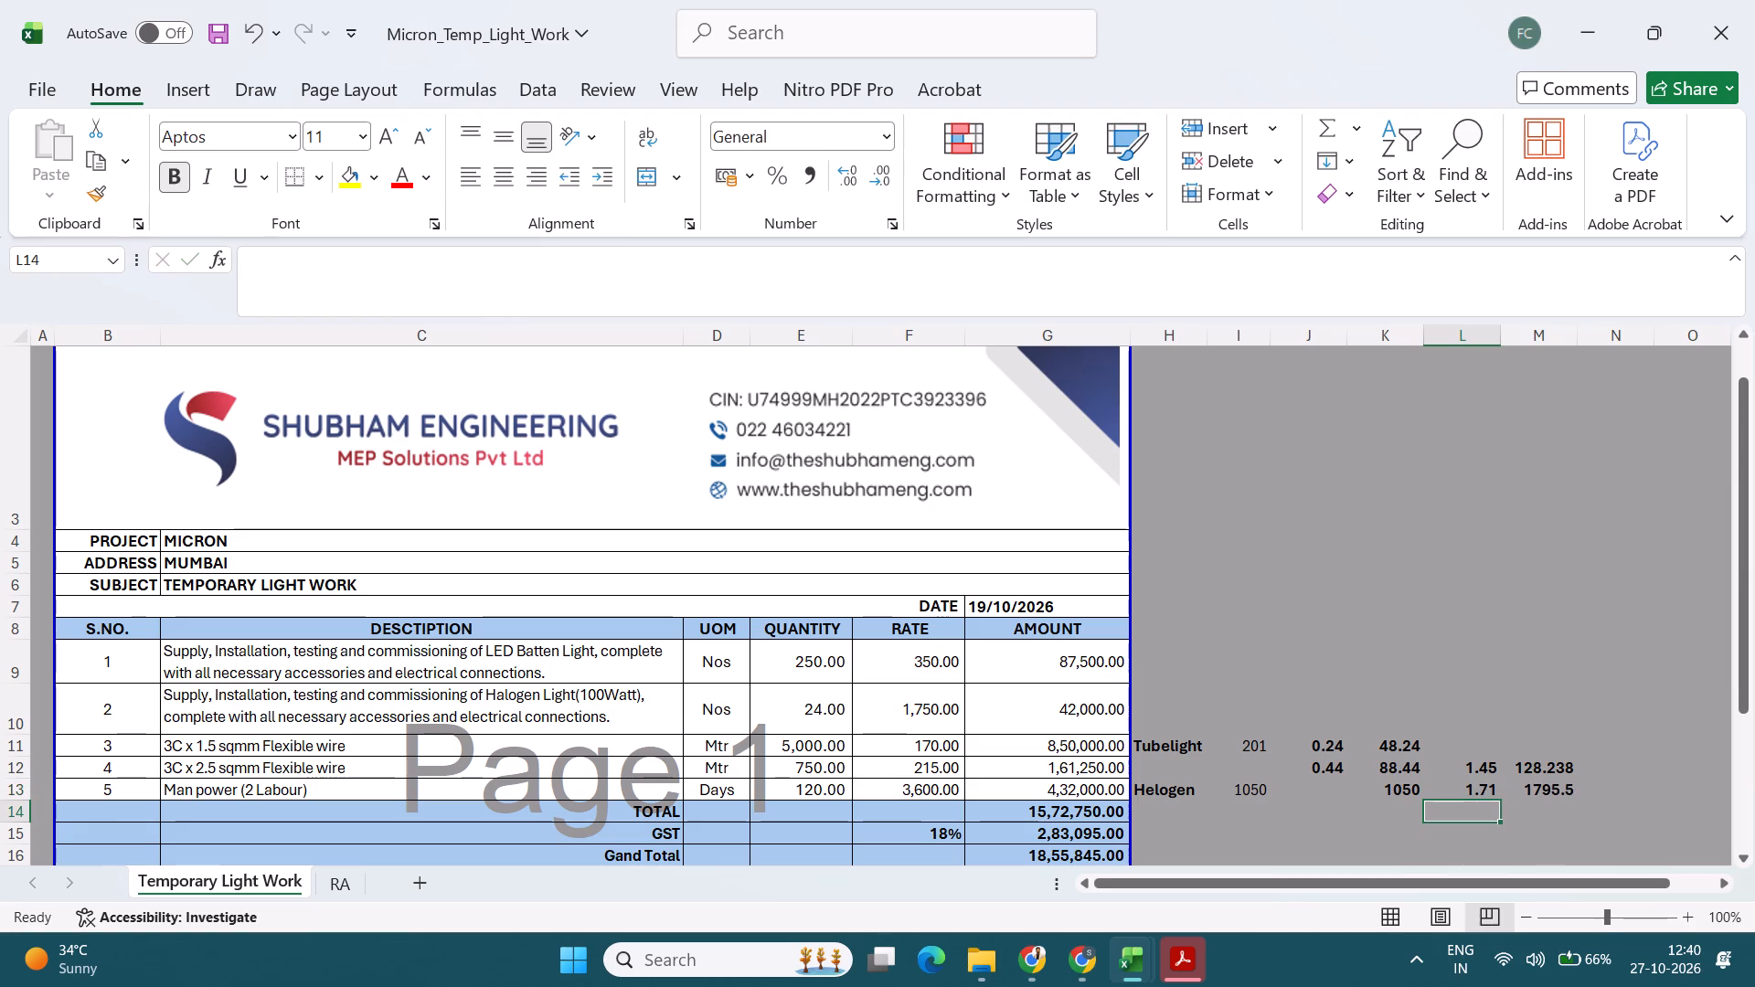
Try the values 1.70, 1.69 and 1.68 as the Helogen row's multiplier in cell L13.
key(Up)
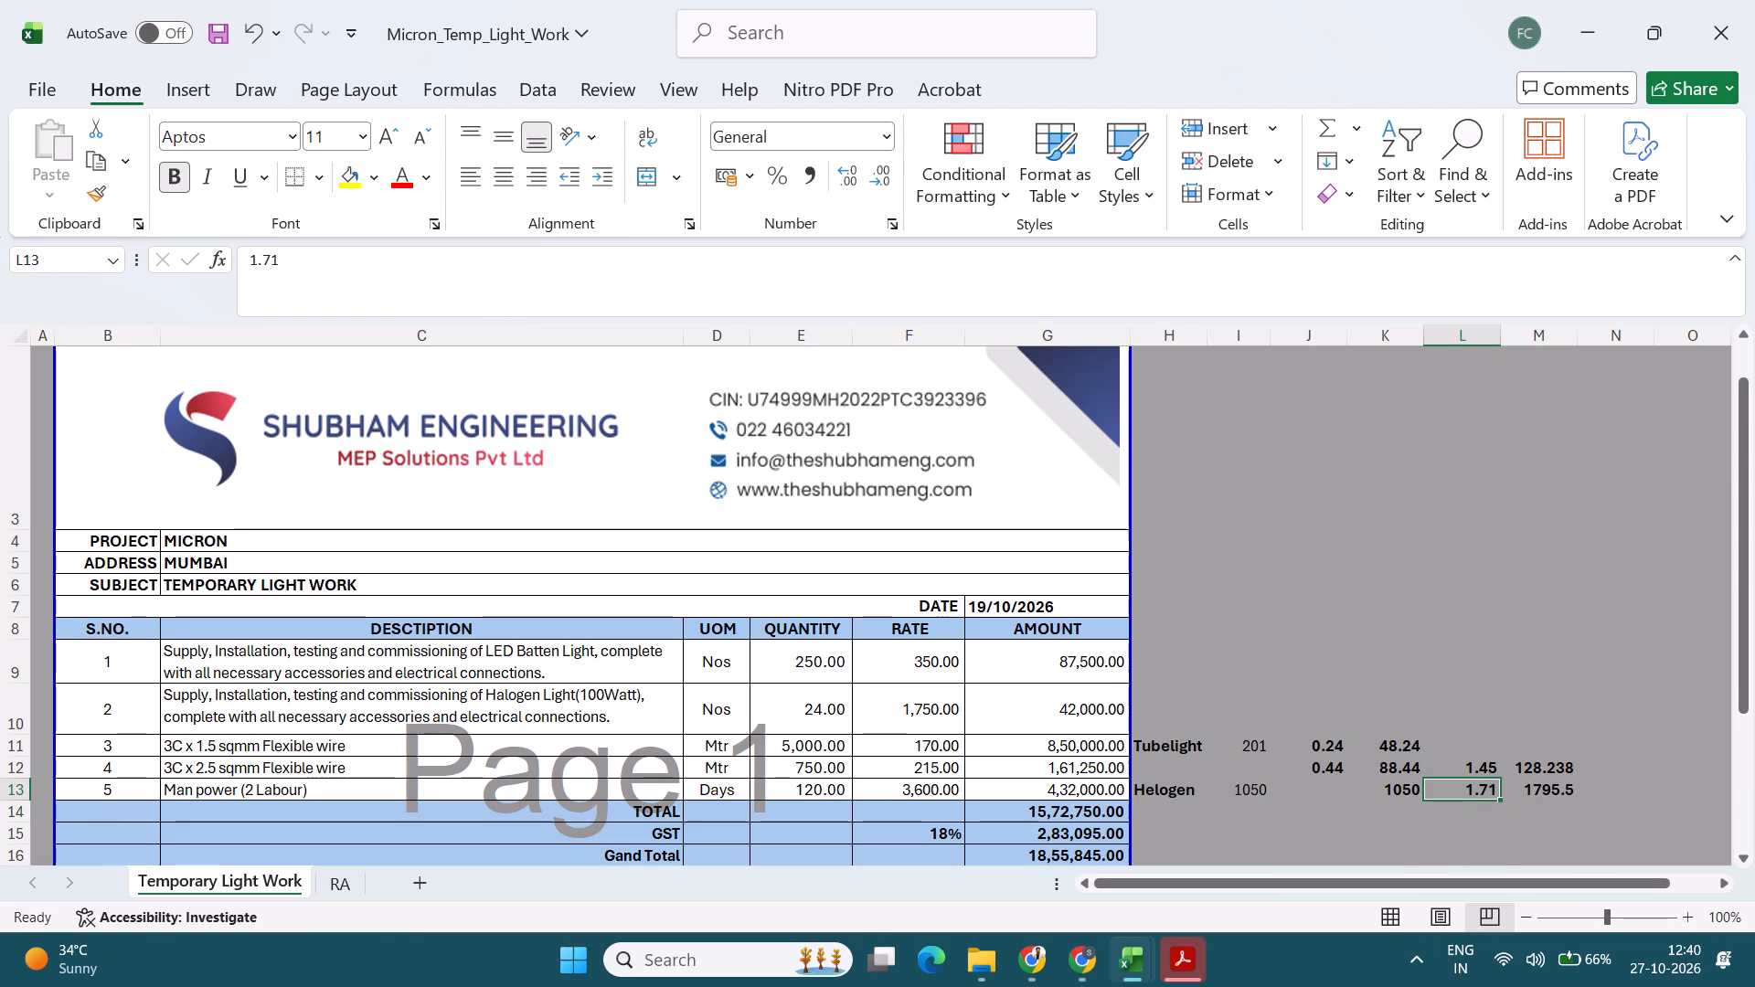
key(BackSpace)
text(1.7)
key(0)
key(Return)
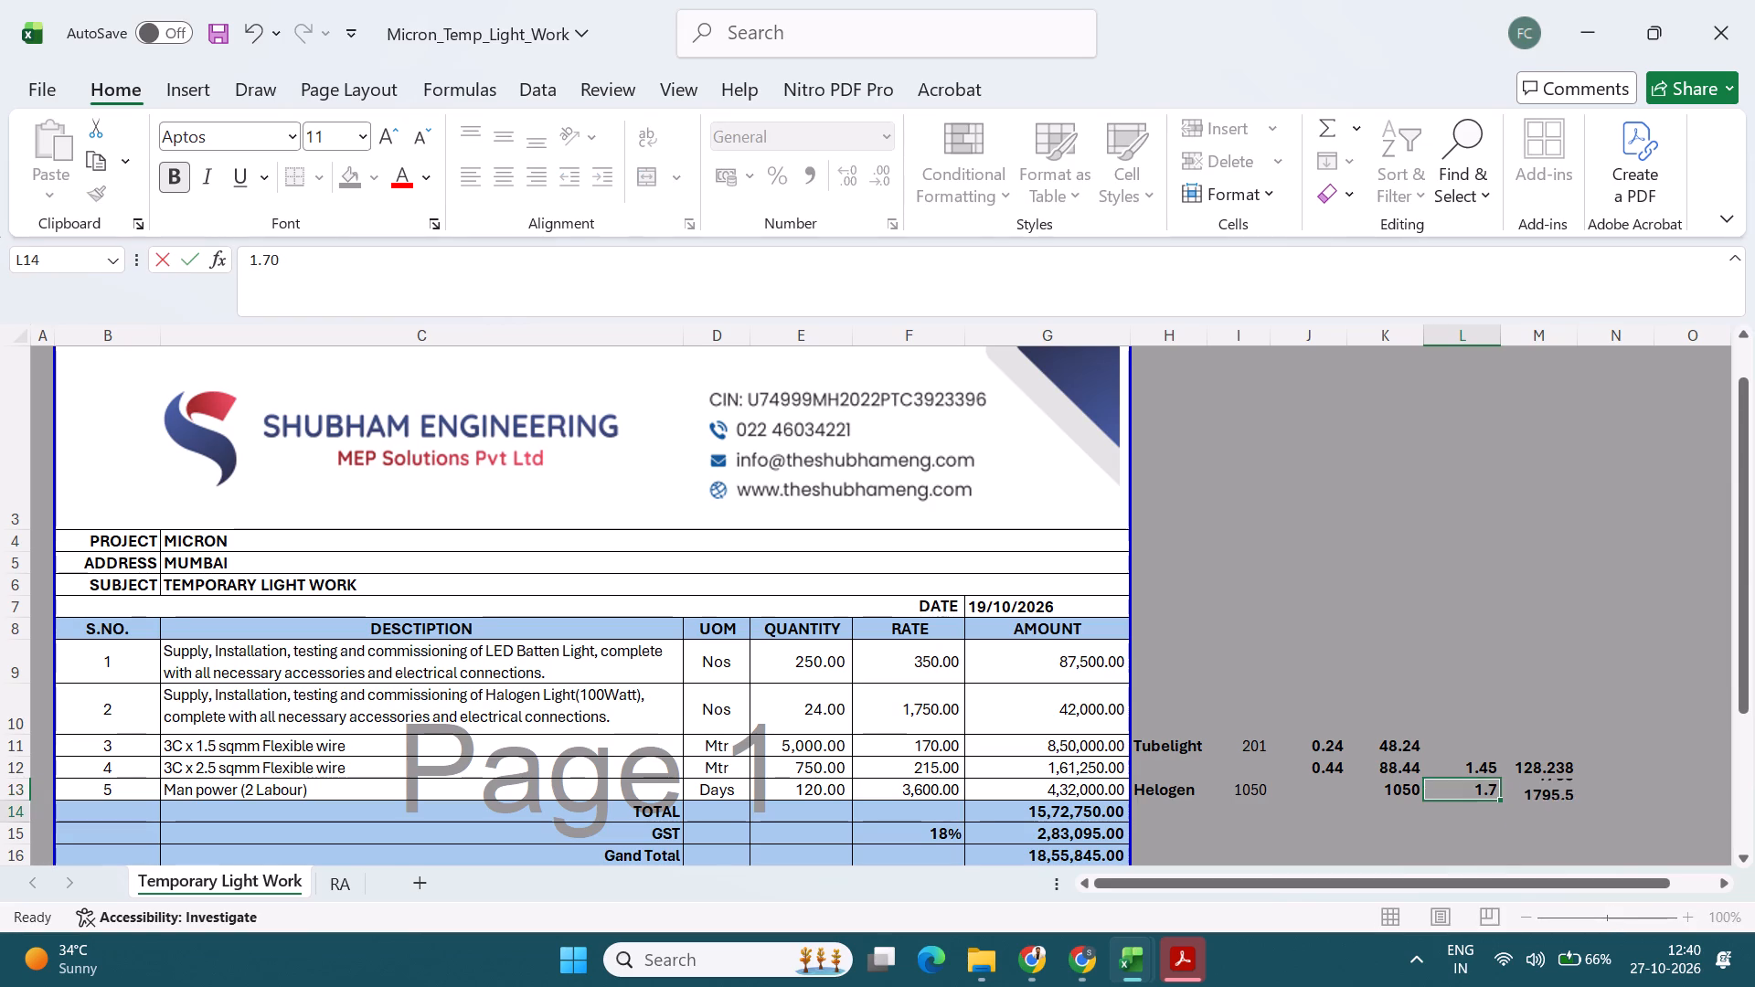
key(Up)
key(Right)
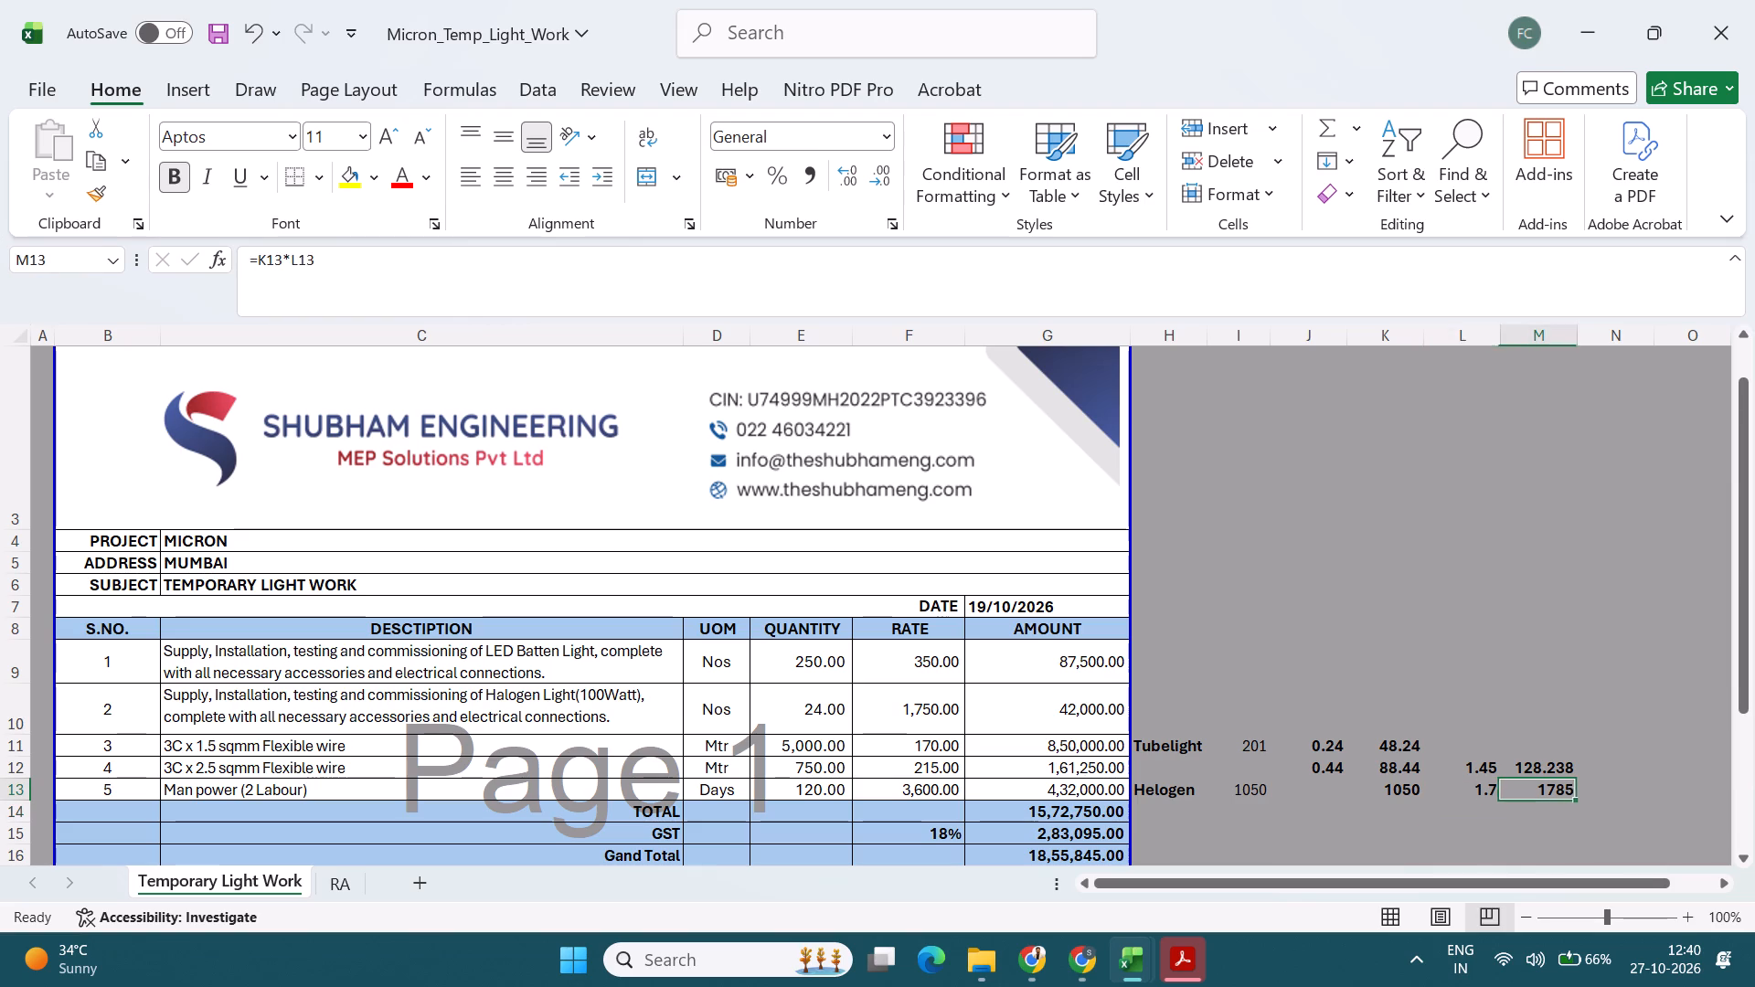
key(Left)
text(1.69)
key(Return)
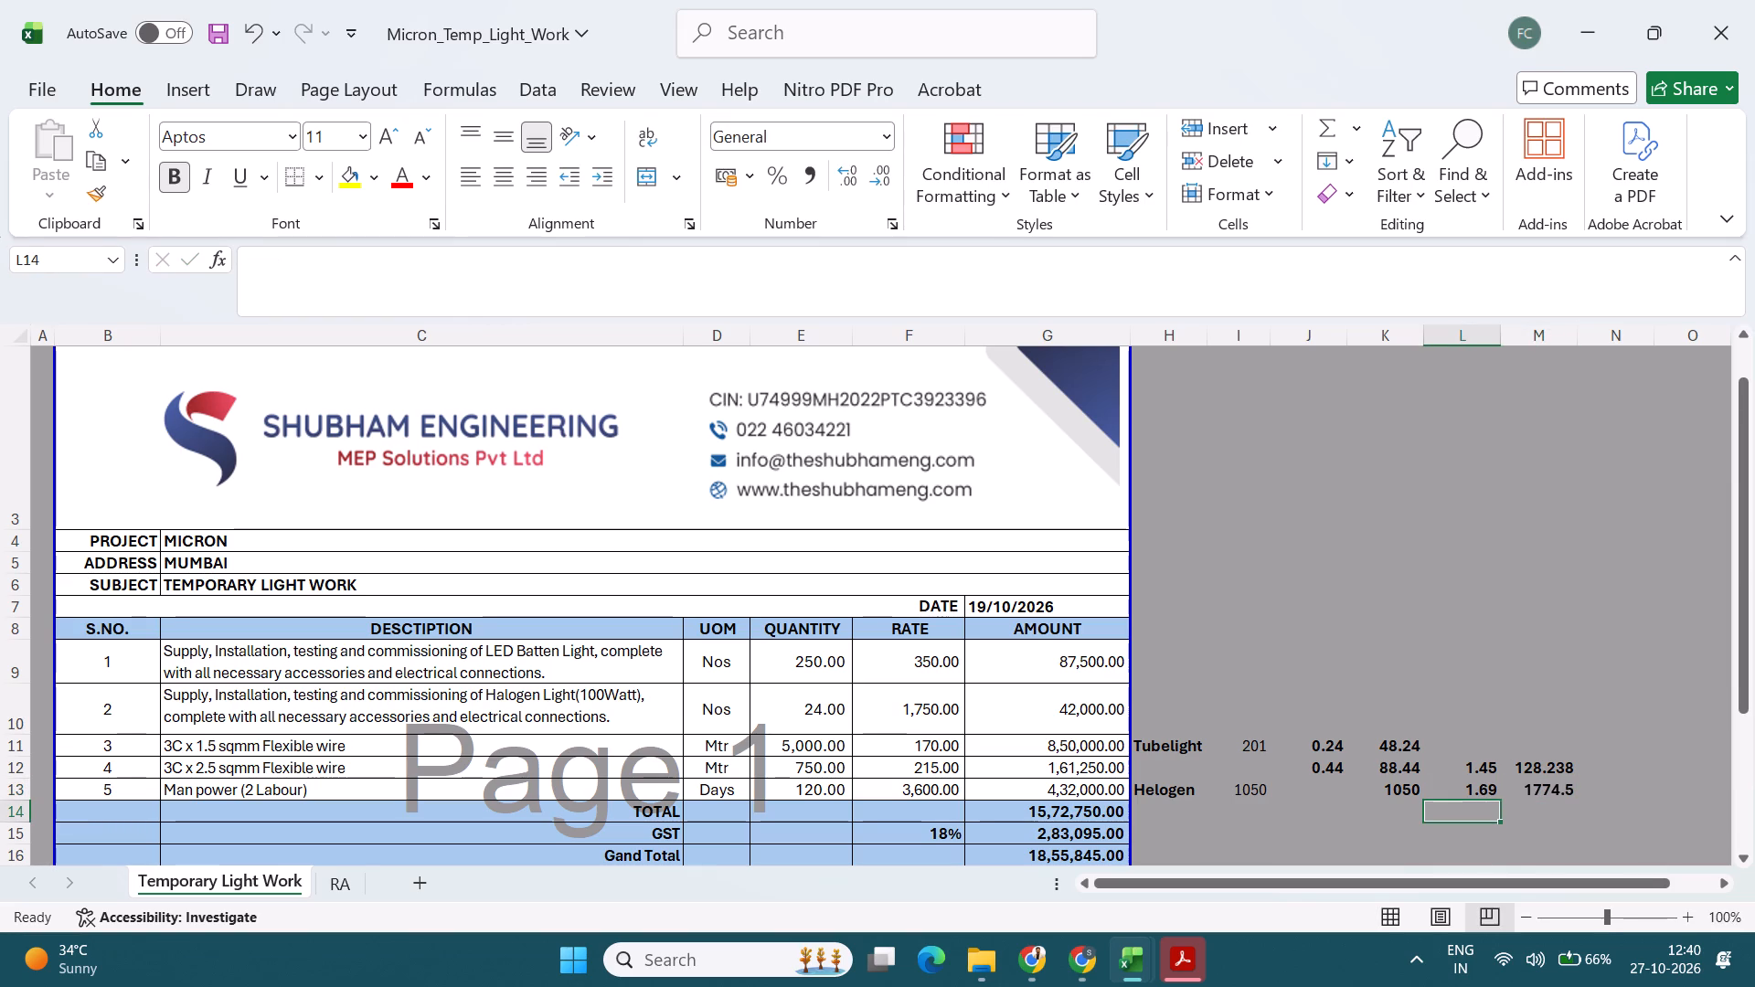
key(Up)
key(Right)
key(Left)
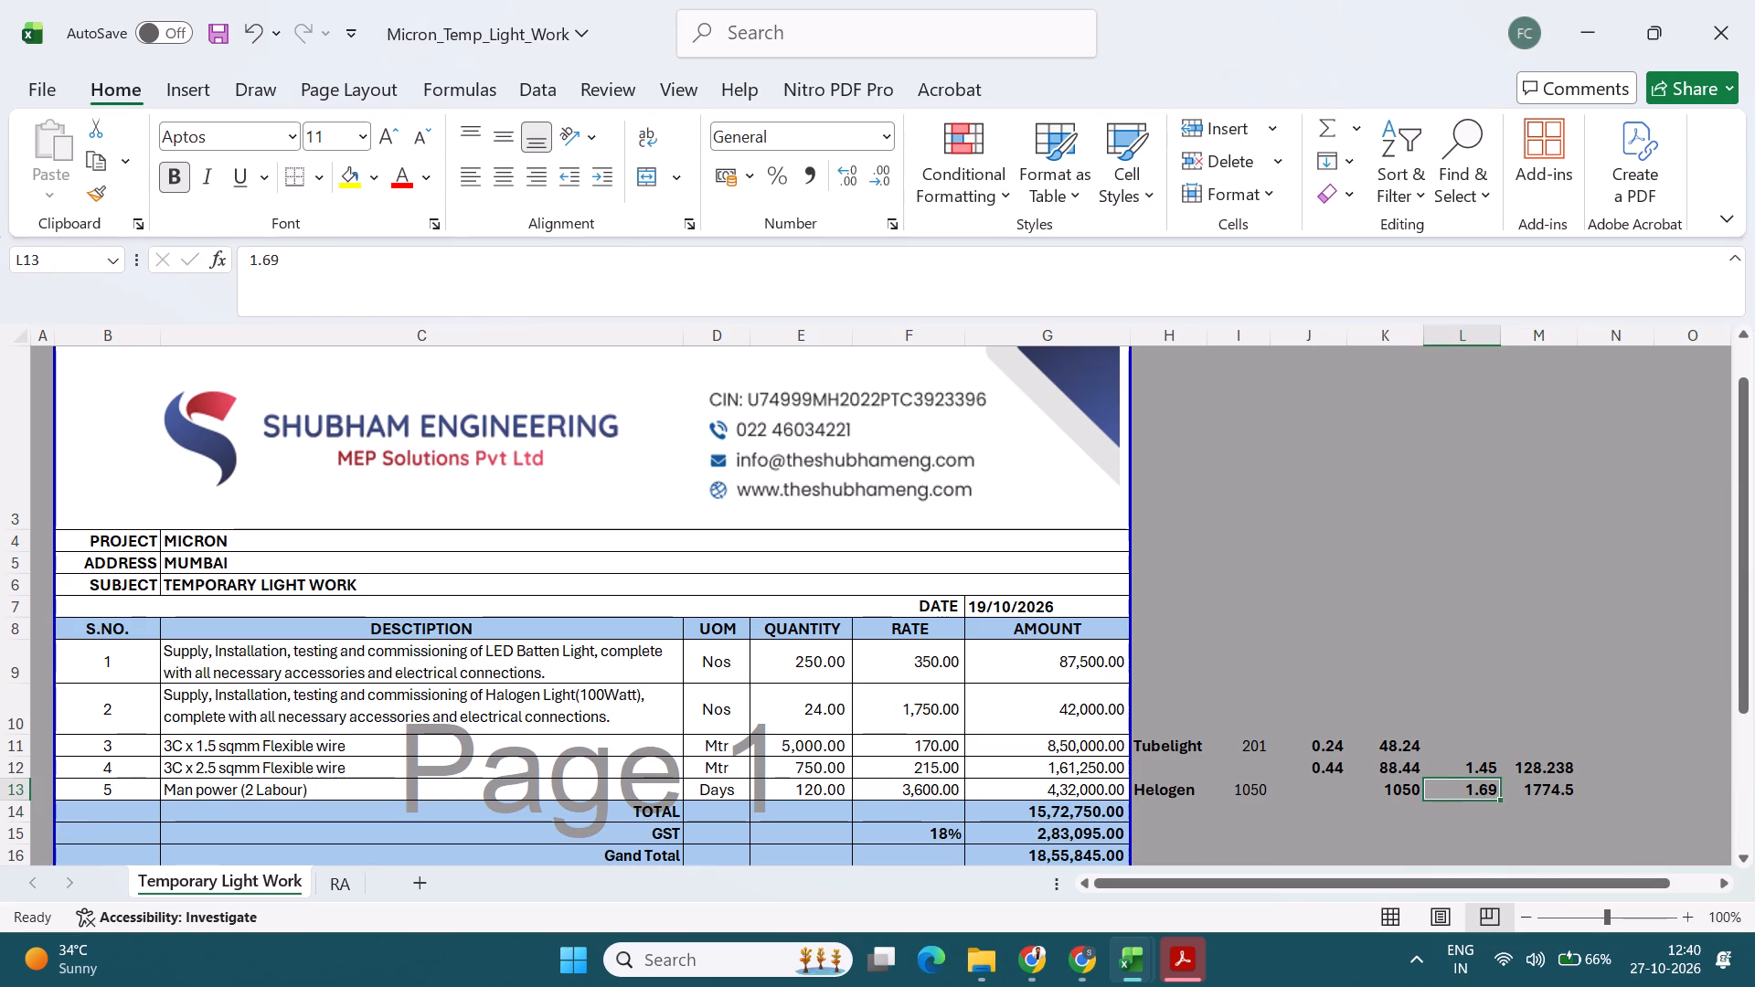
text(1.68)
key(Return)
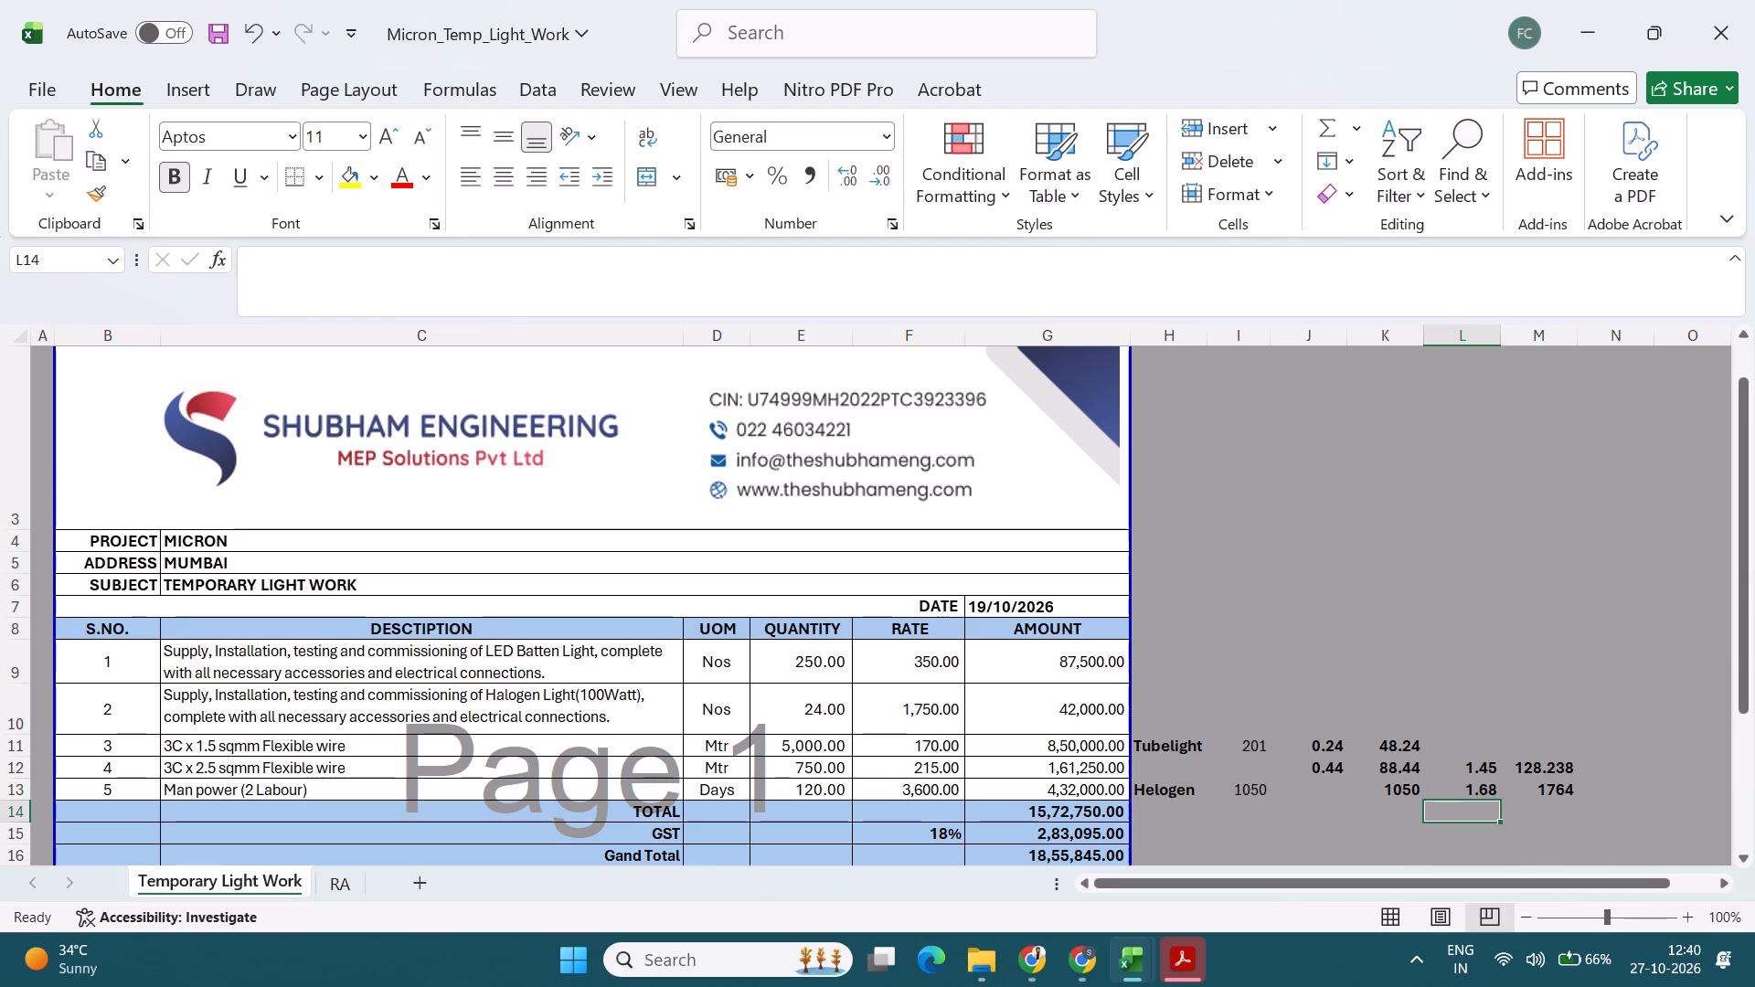
Set the Helogen row's multiplier in cell L13 to 1.67.
key(Up)
text(1.67)
key(Return)
Select the empty cell I12 between the Tubelight and Helogen base values.
key(Up)
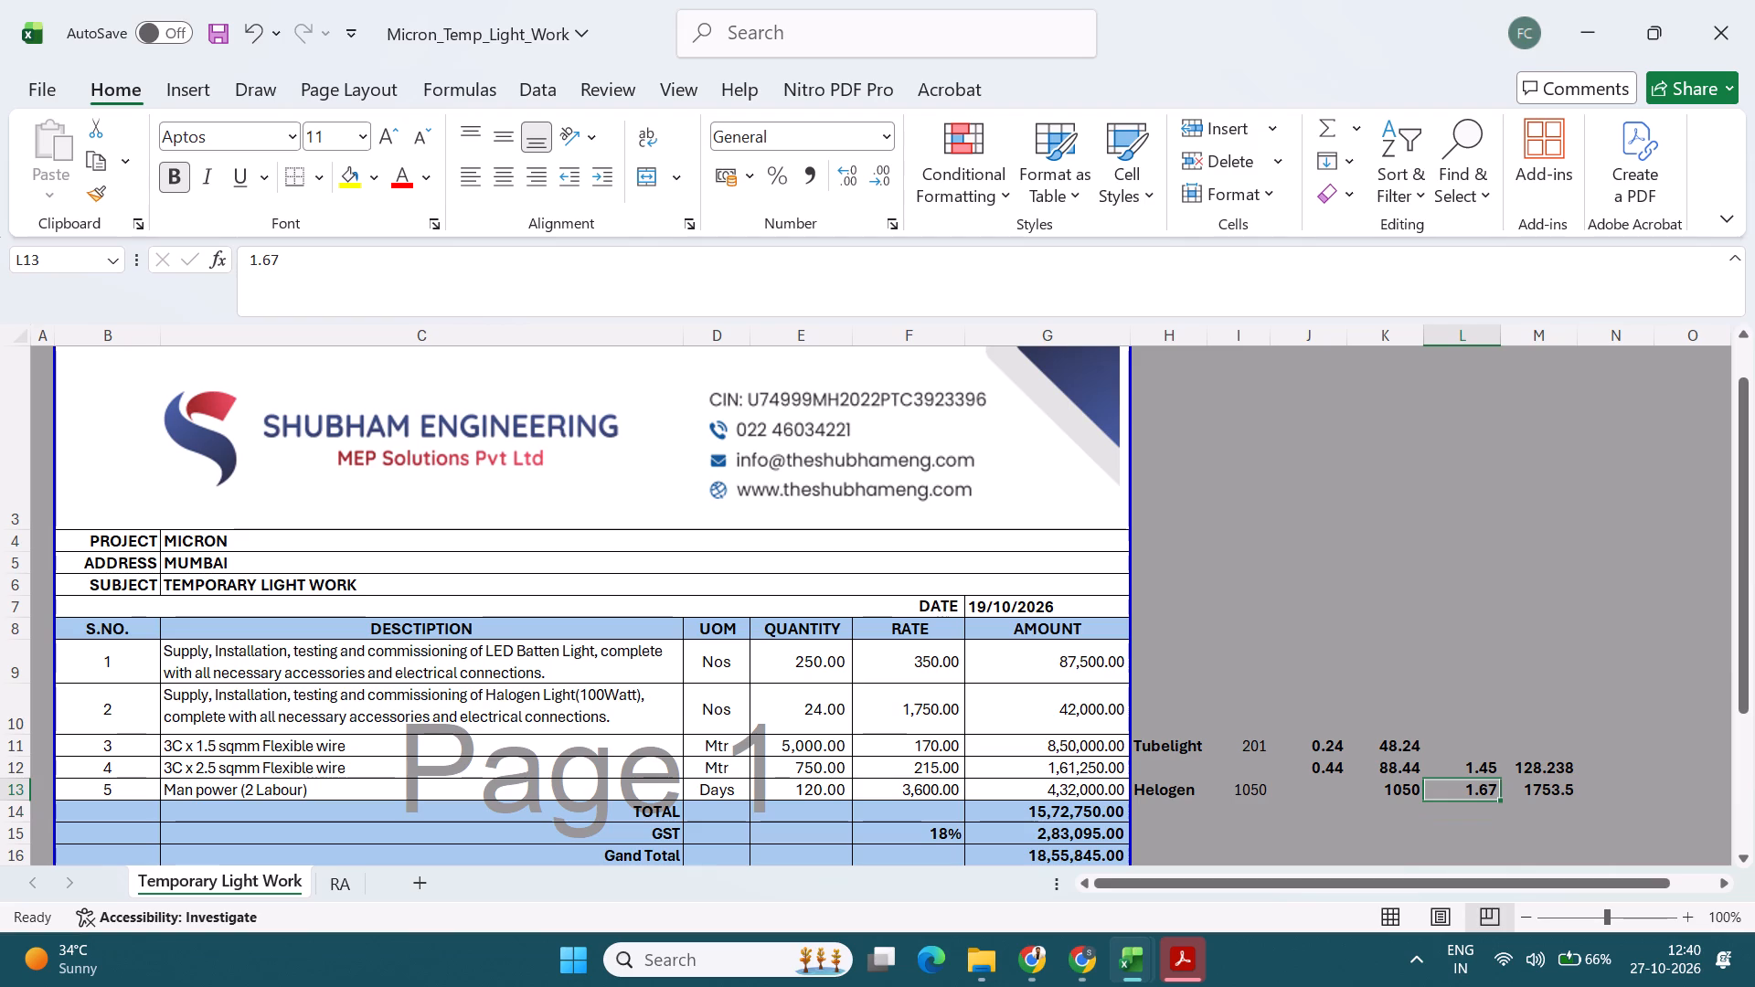
key(Left)
key(Left)
key(Left)
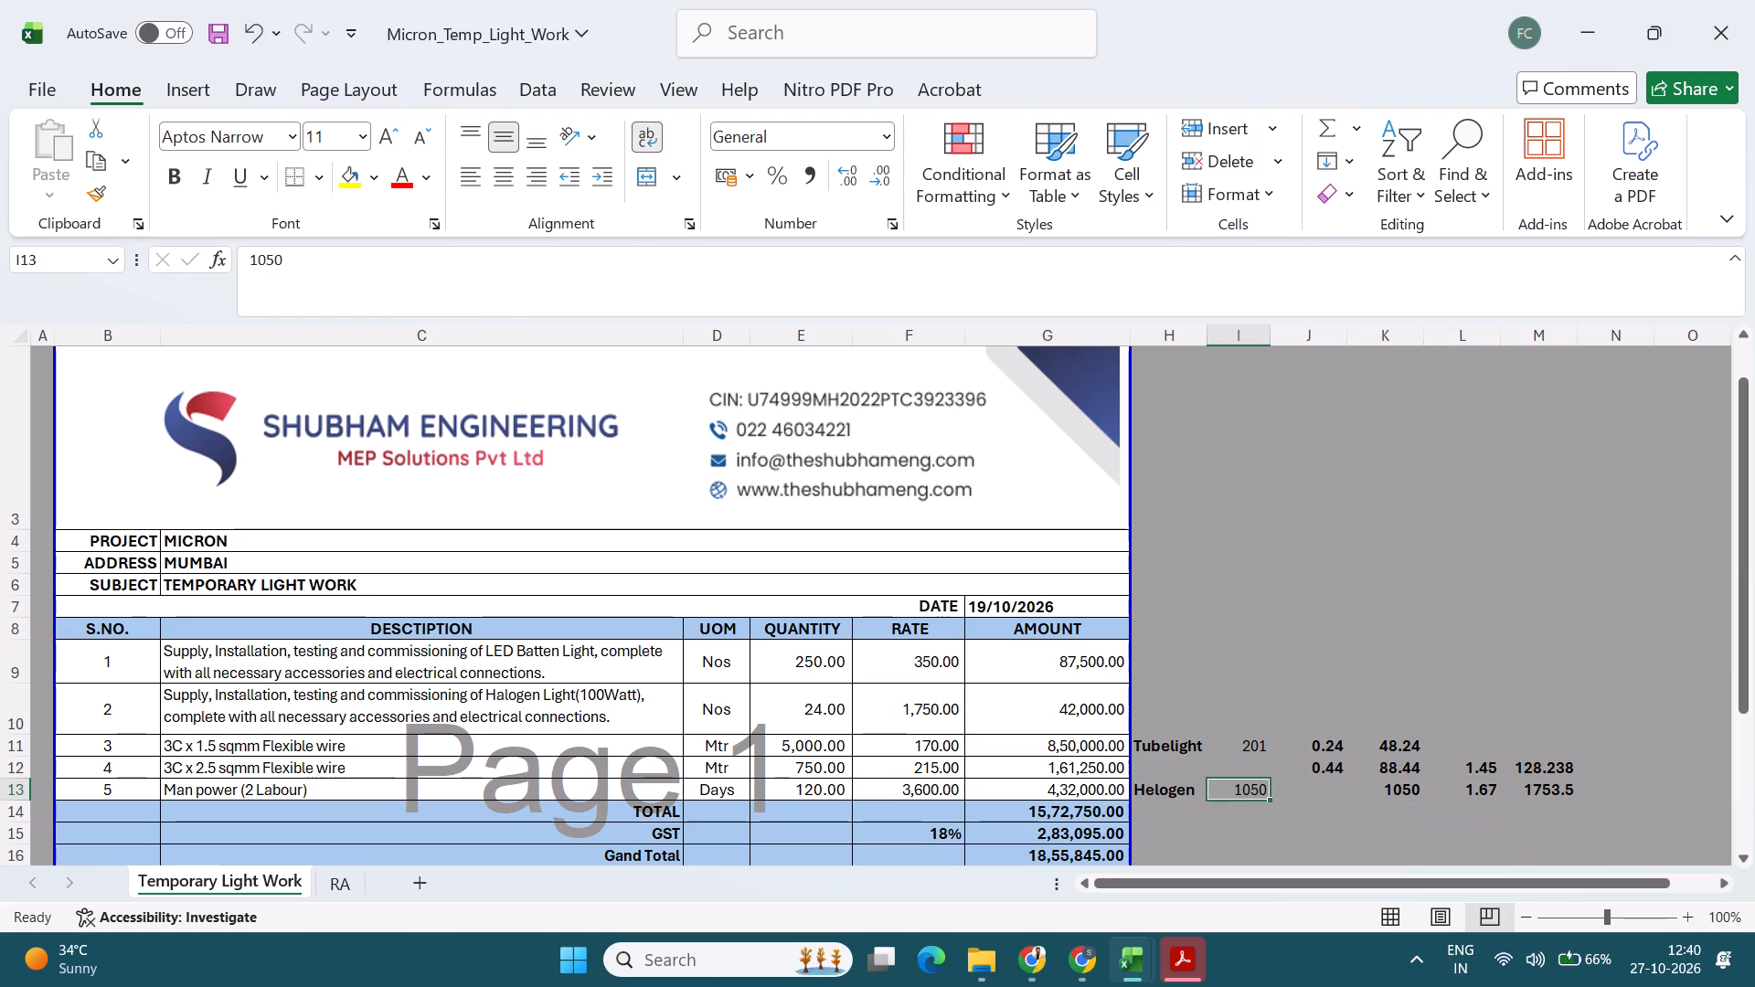
key(Up)
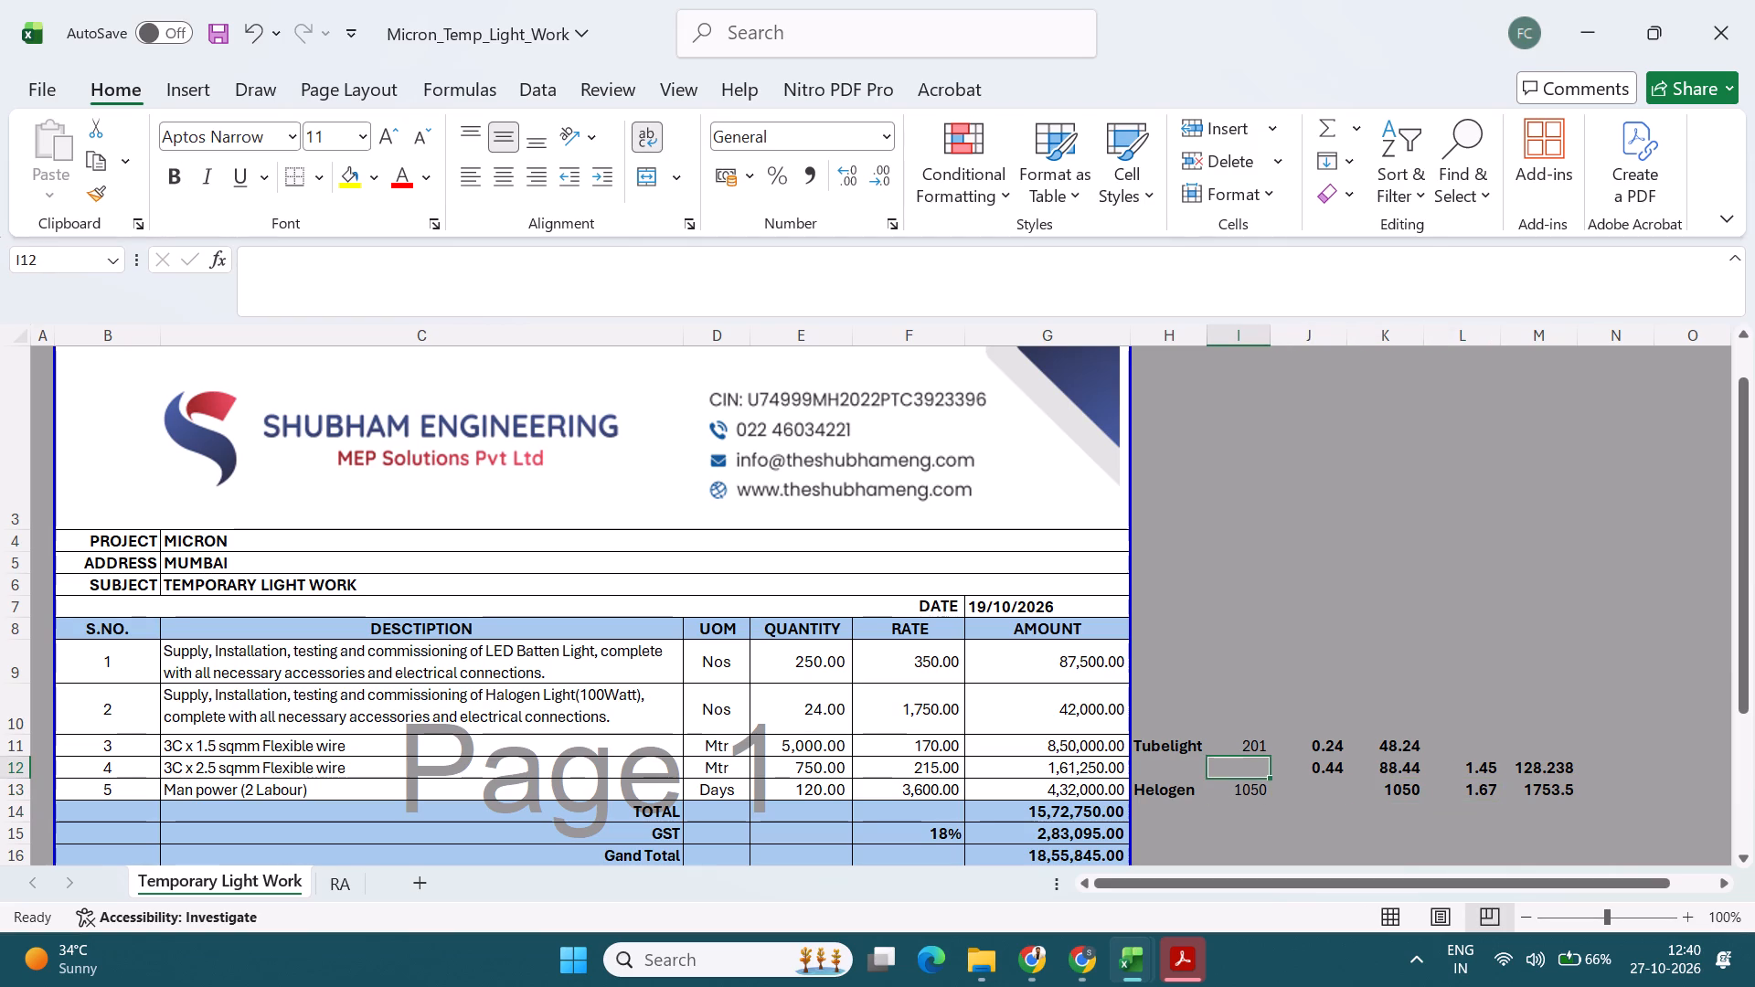
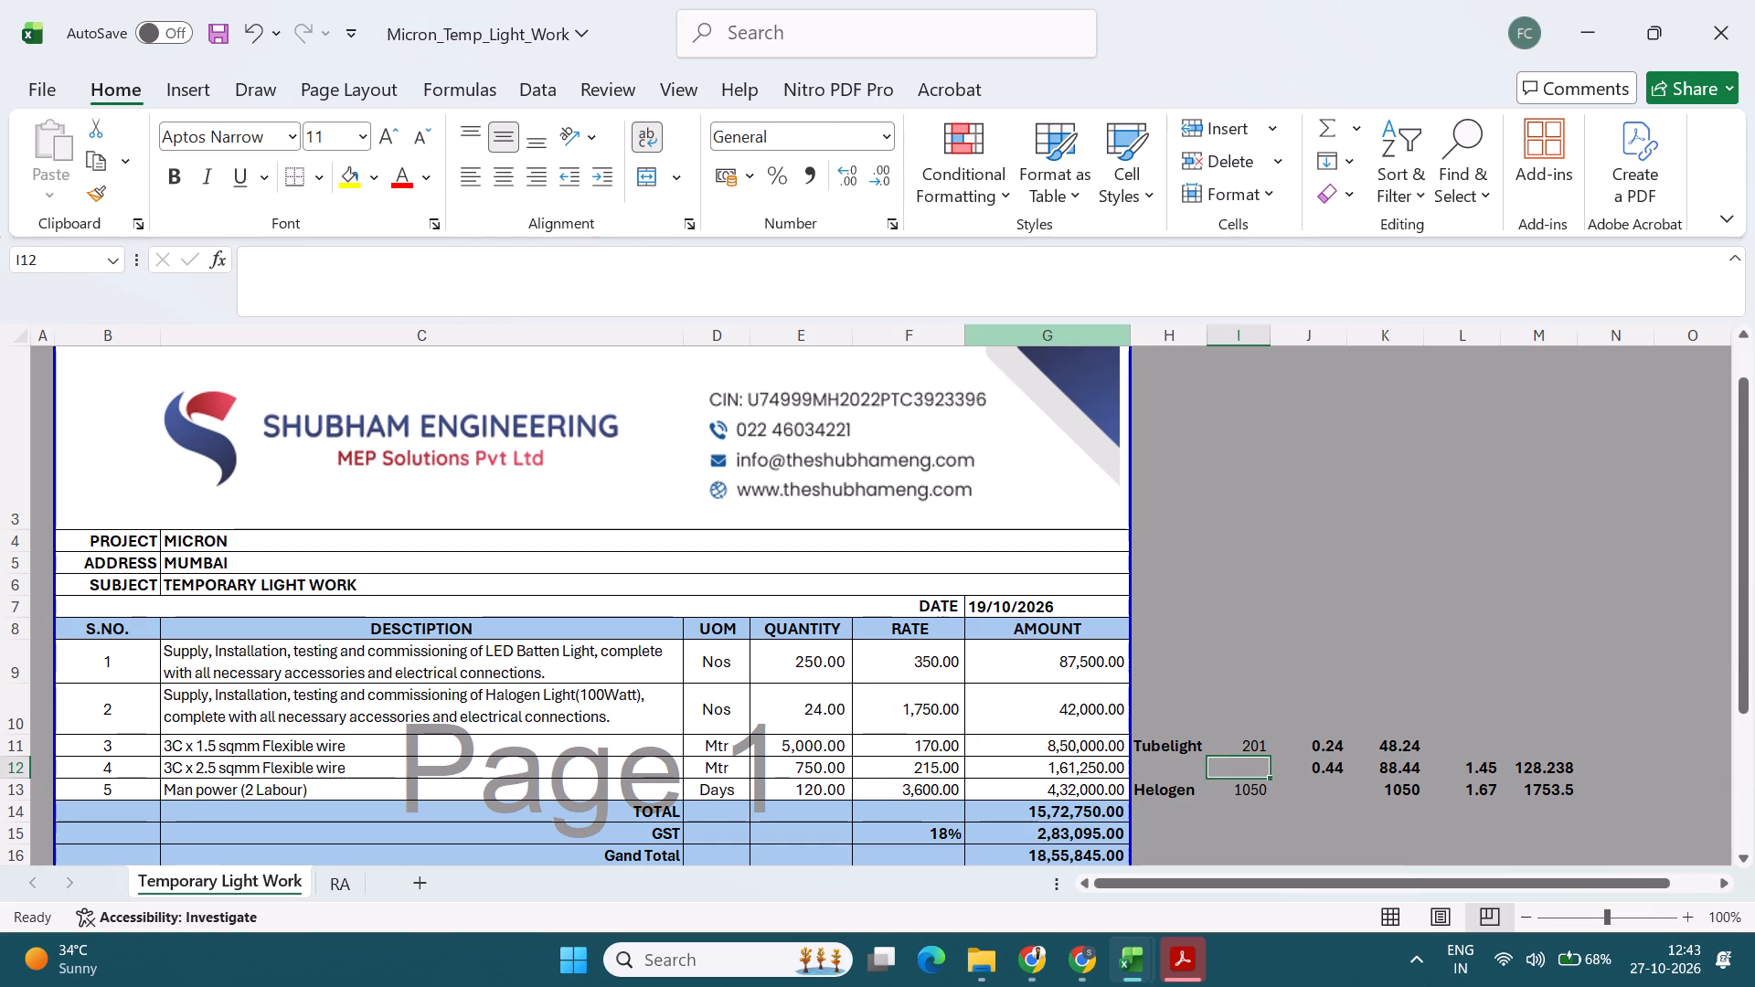
Review the Halogen Light rate, the man power amount formula and the Tubelight and Helogen calculations beside the quotation.
click(1037, 706)
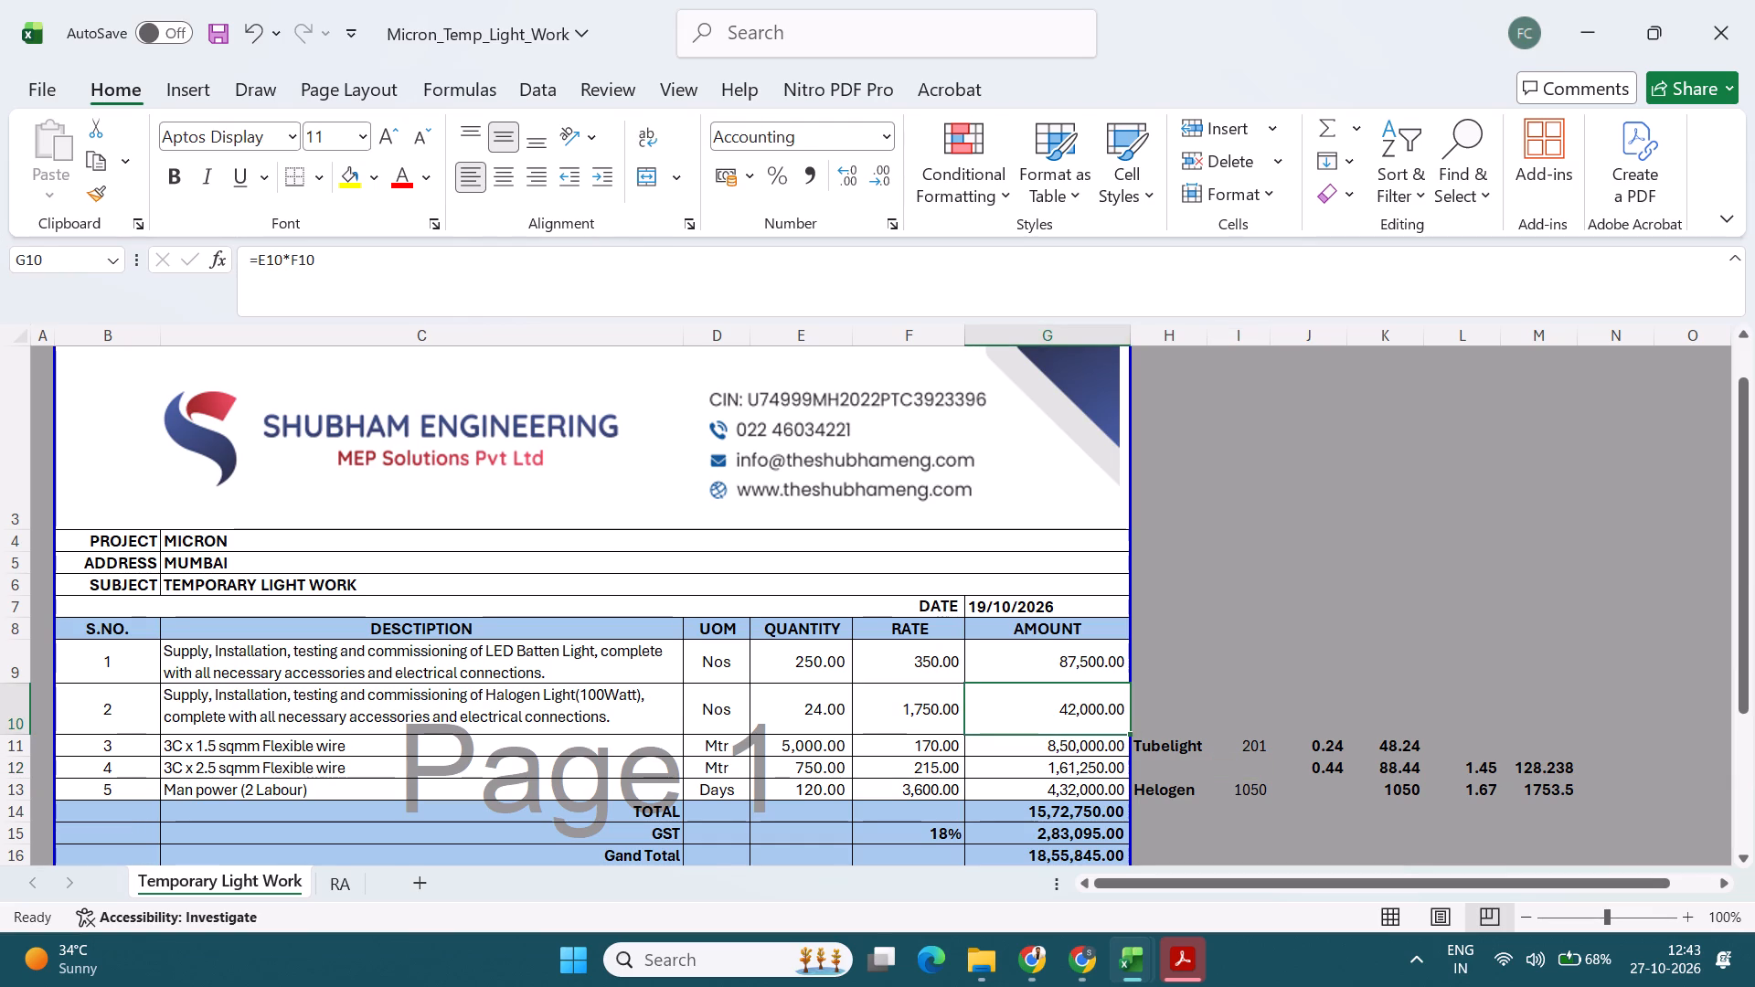
click(893, 712)
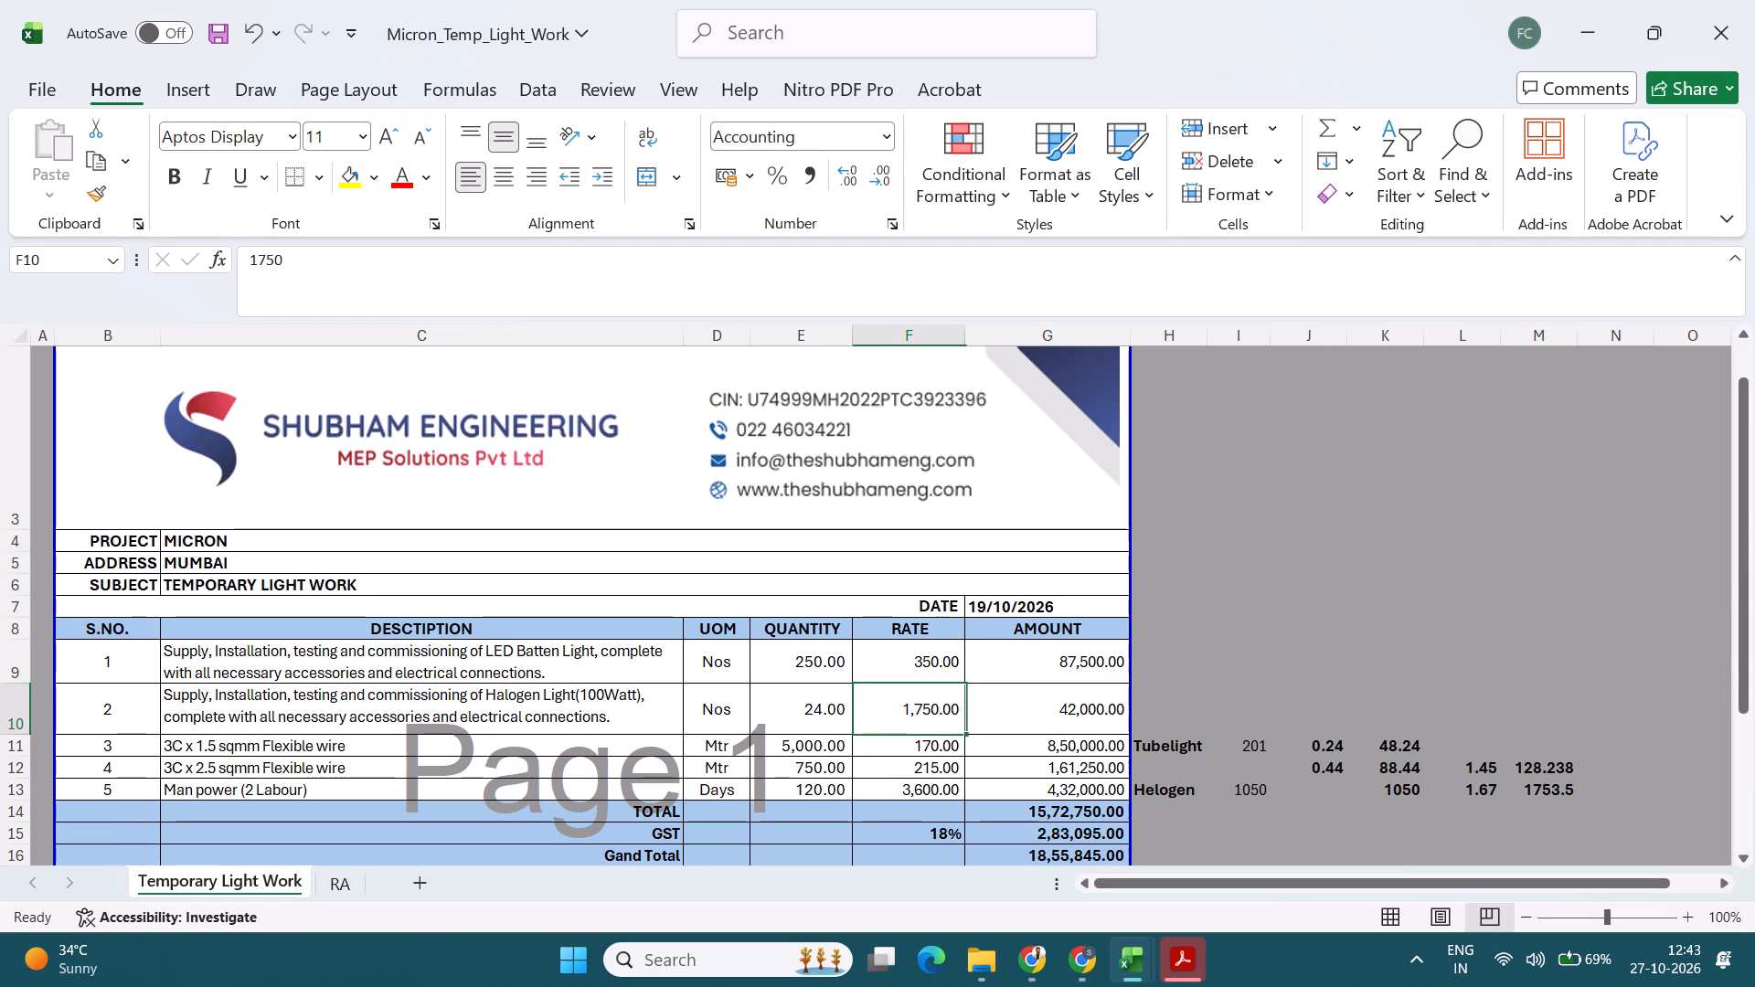
scroll(942, 762, down, 1)
scroll(942, 762, up, 1)
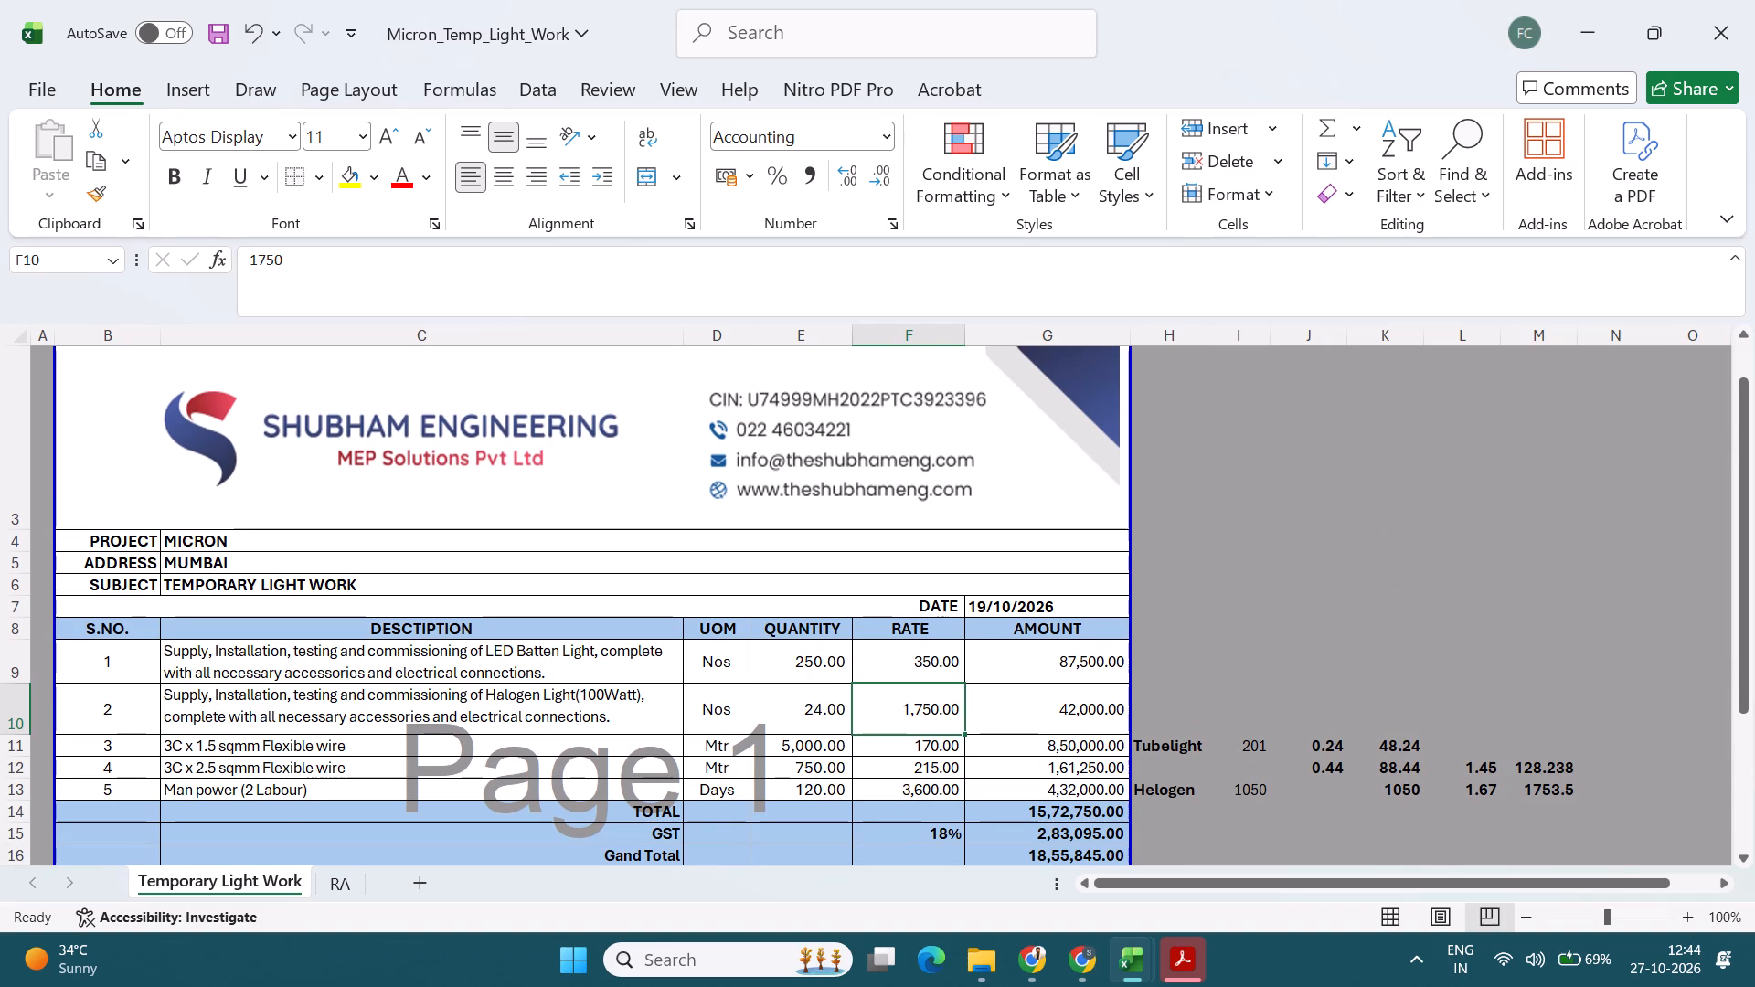
scroll(1035, 818, down, 1)
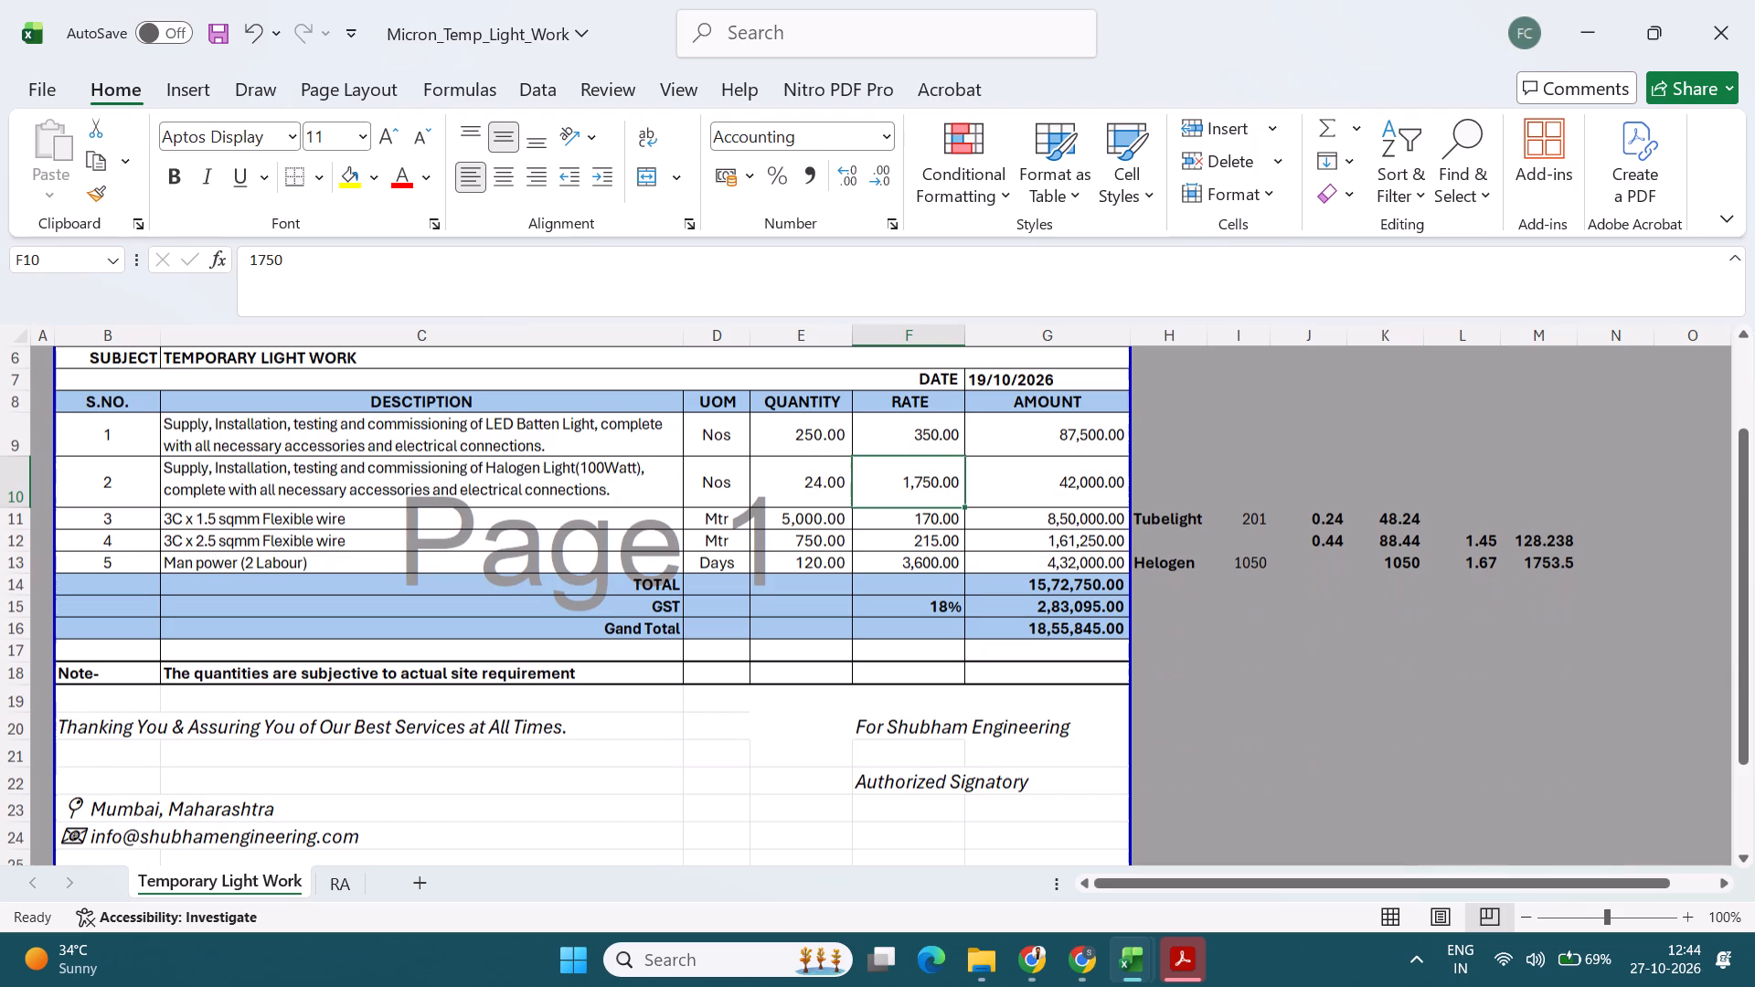
click(1094, 562)
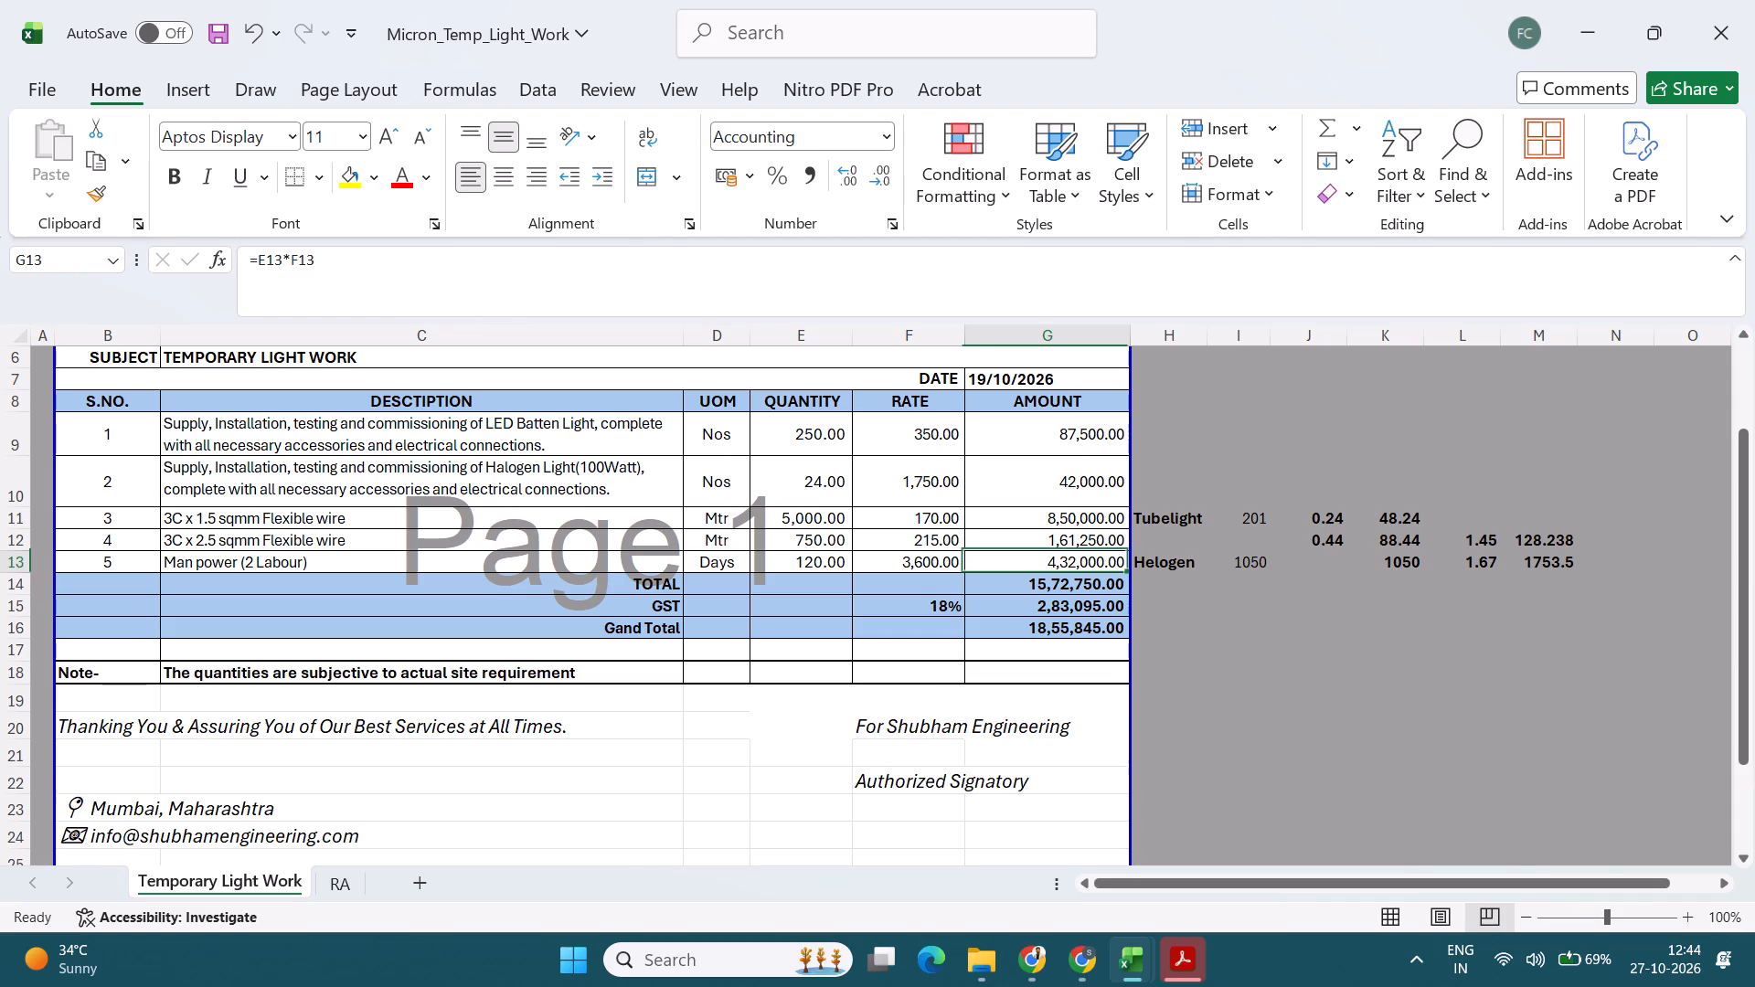
click(1422, 515)
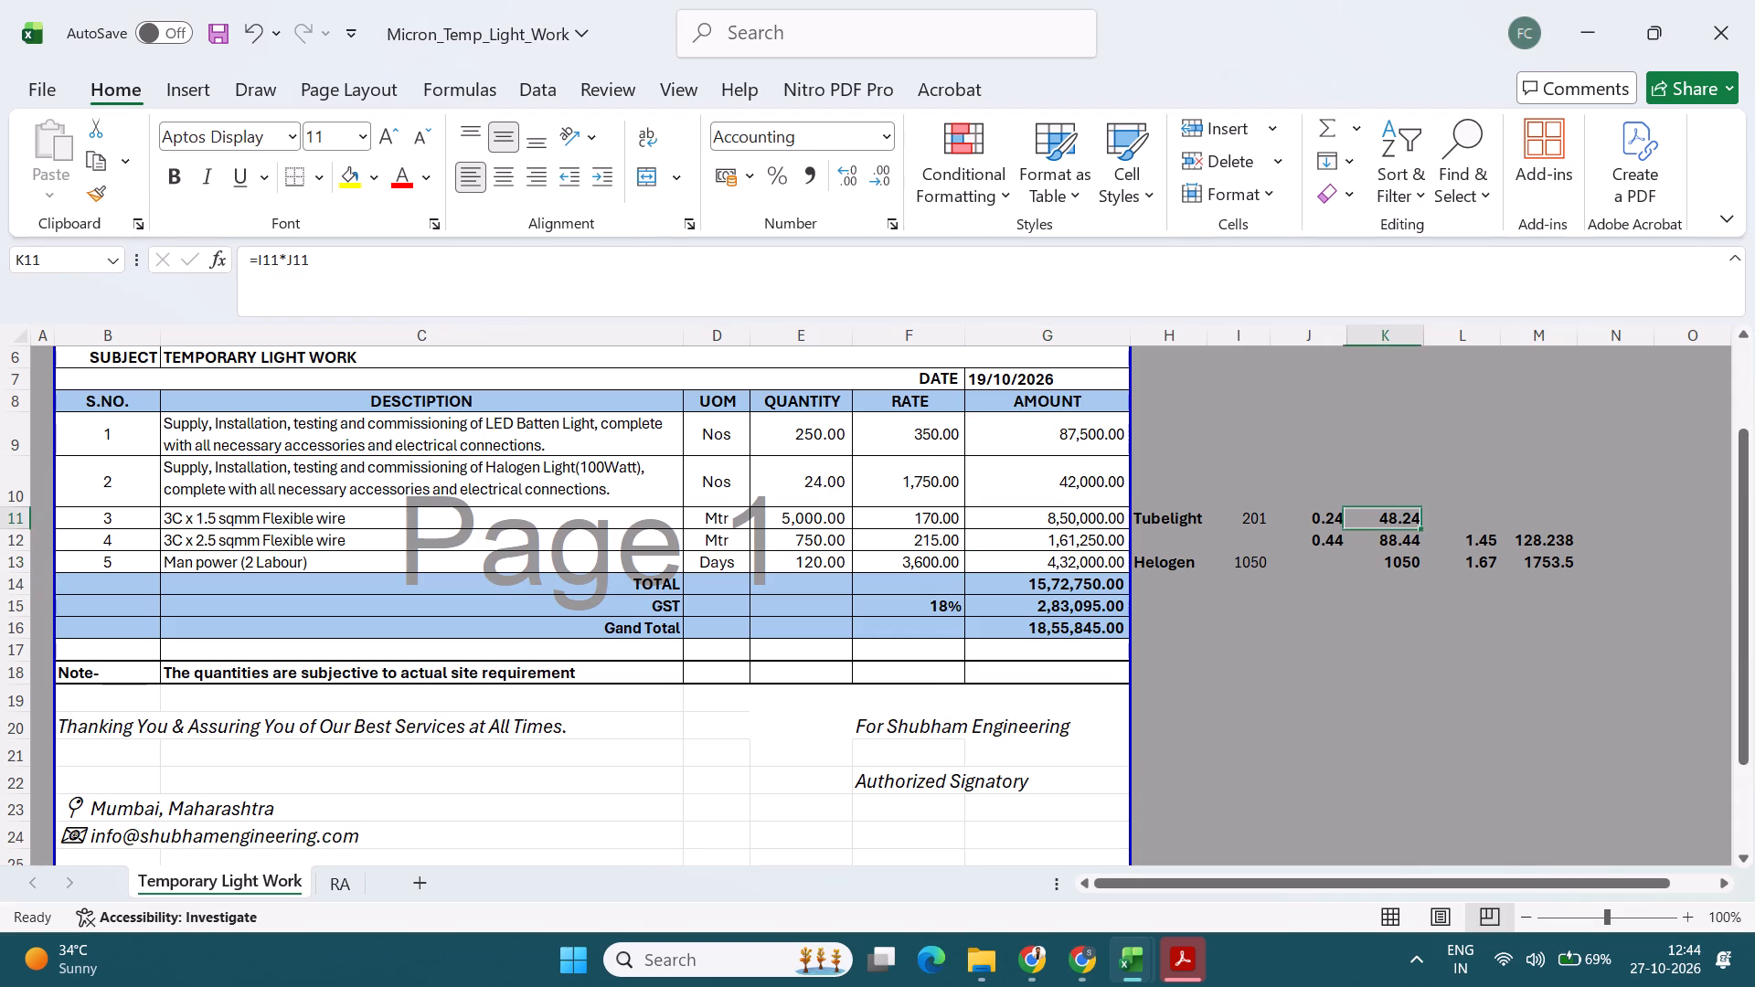
click(1412, 571)
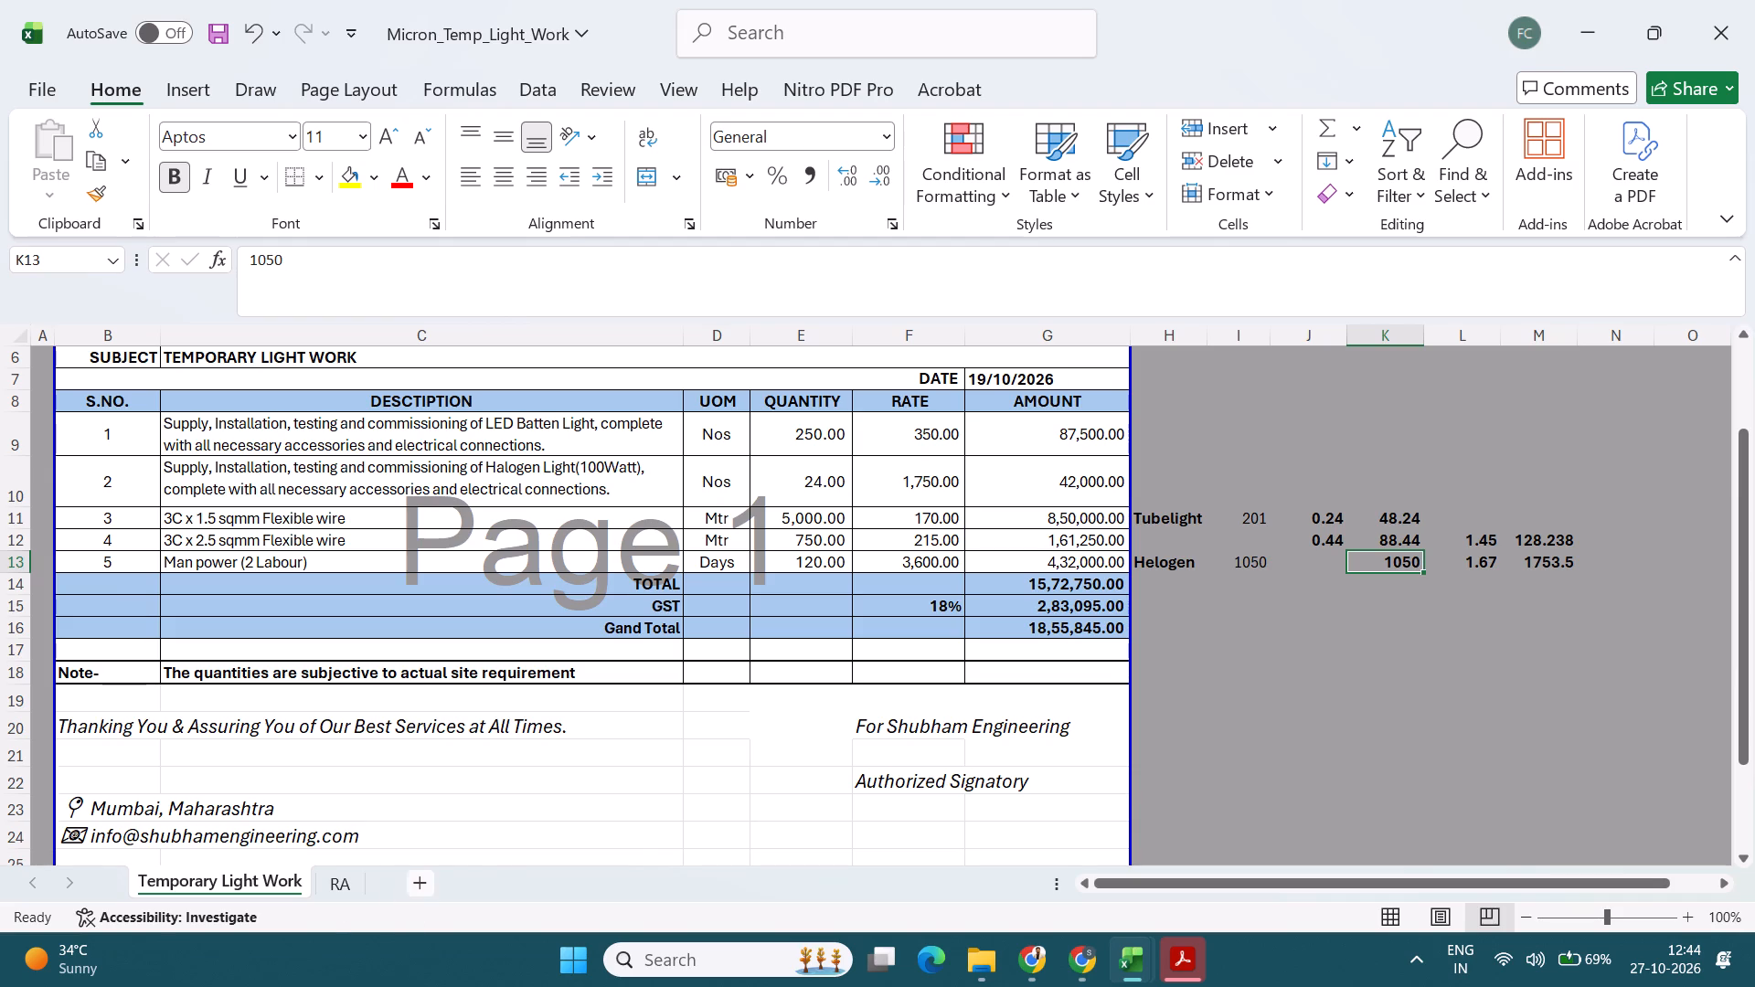
Examine the flexible wire rate analyses on the RA sheet, and return to Temporary Light Work to check the calculated Helogen rate.
click(331, 887)
scroll(446, 653, down, 1)
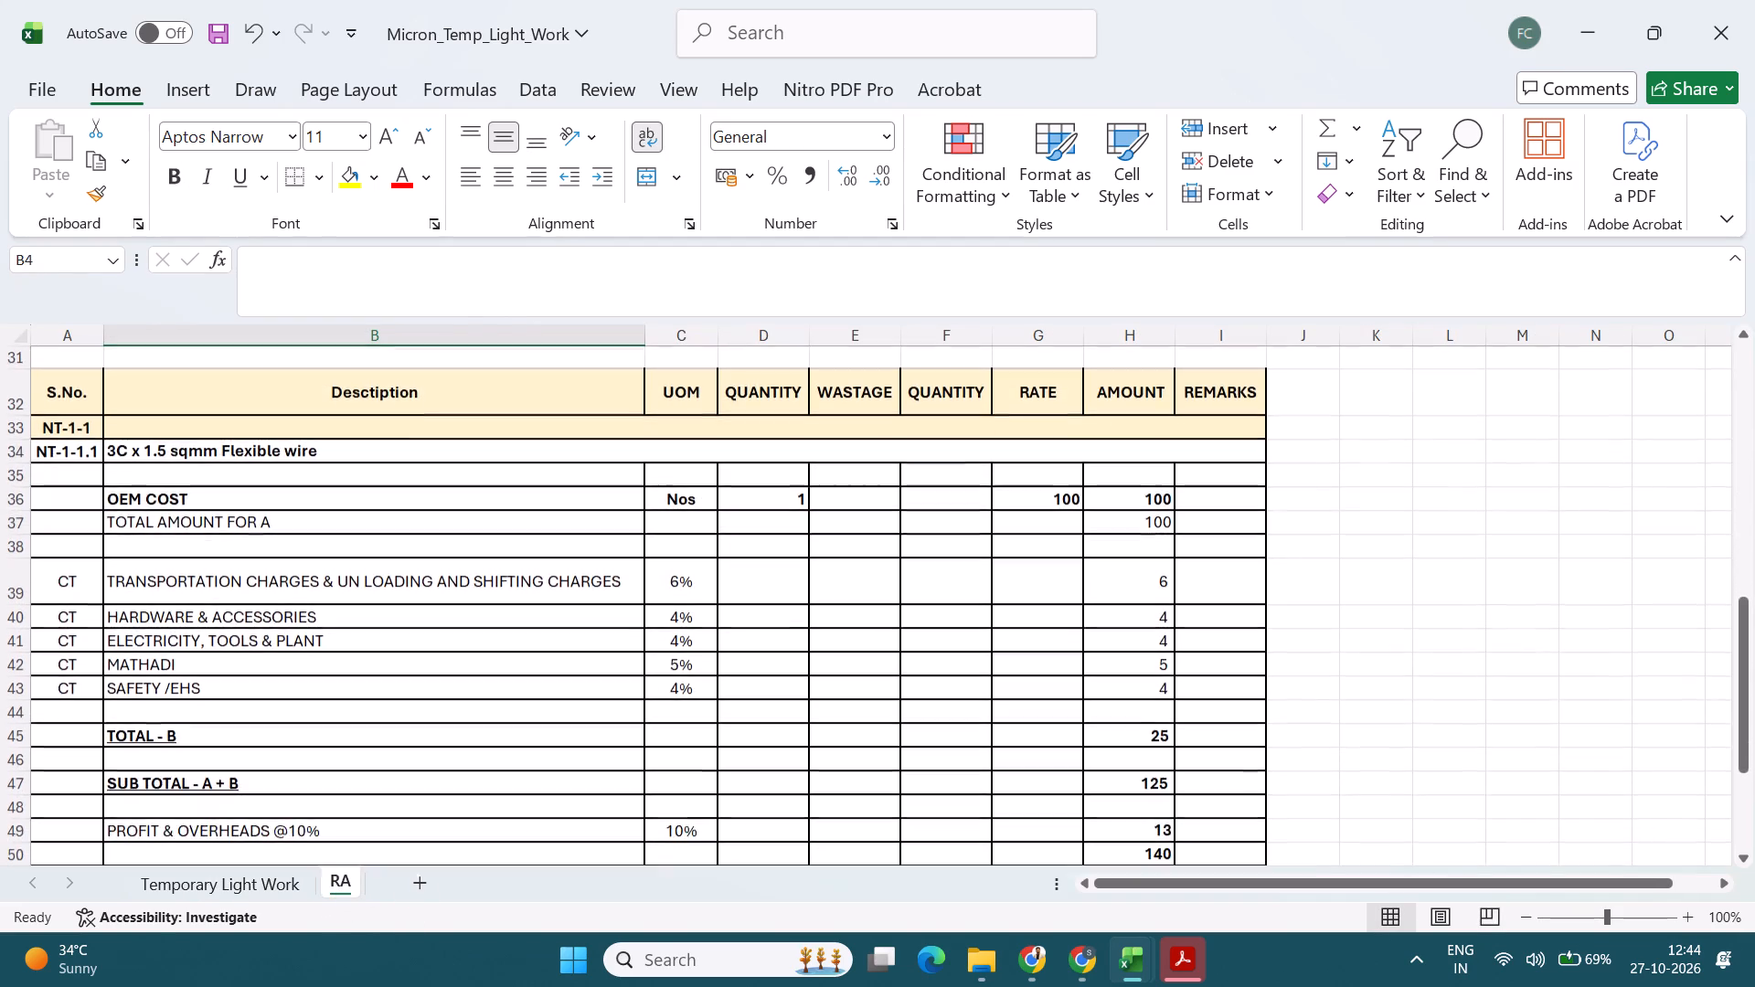
scroll(439, 662, down, 1)
middle_drag(438, 662, 431, 300)
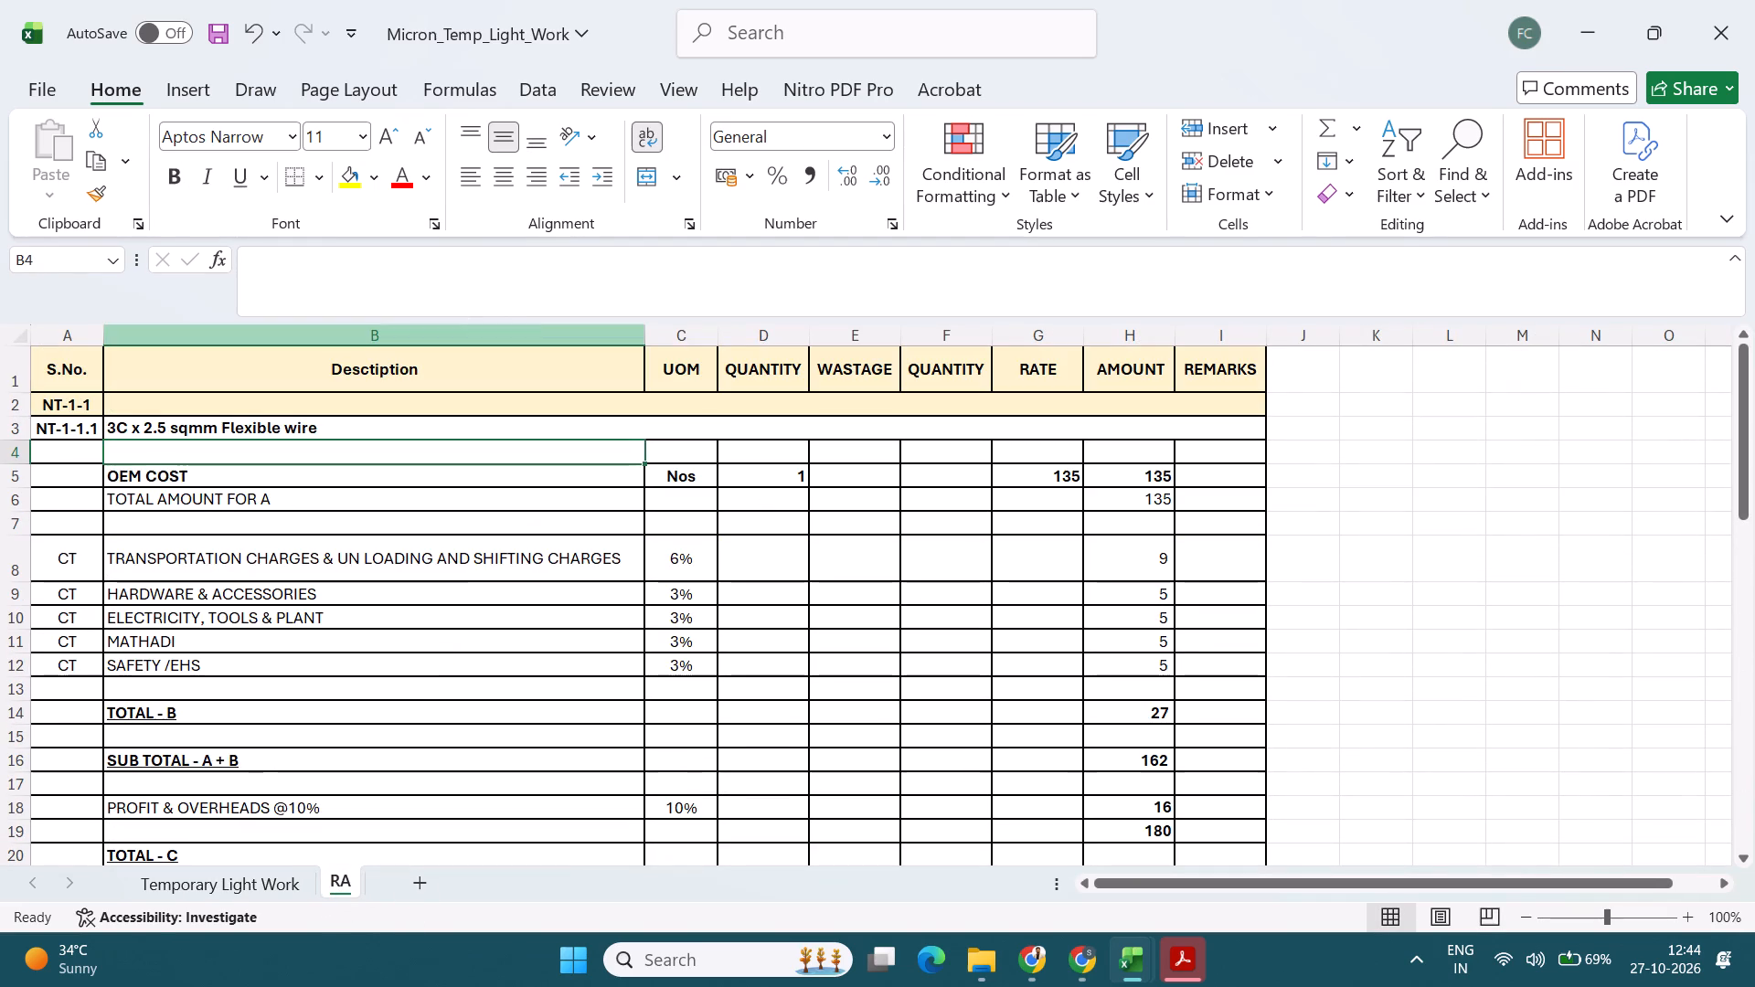
click(225, 878)
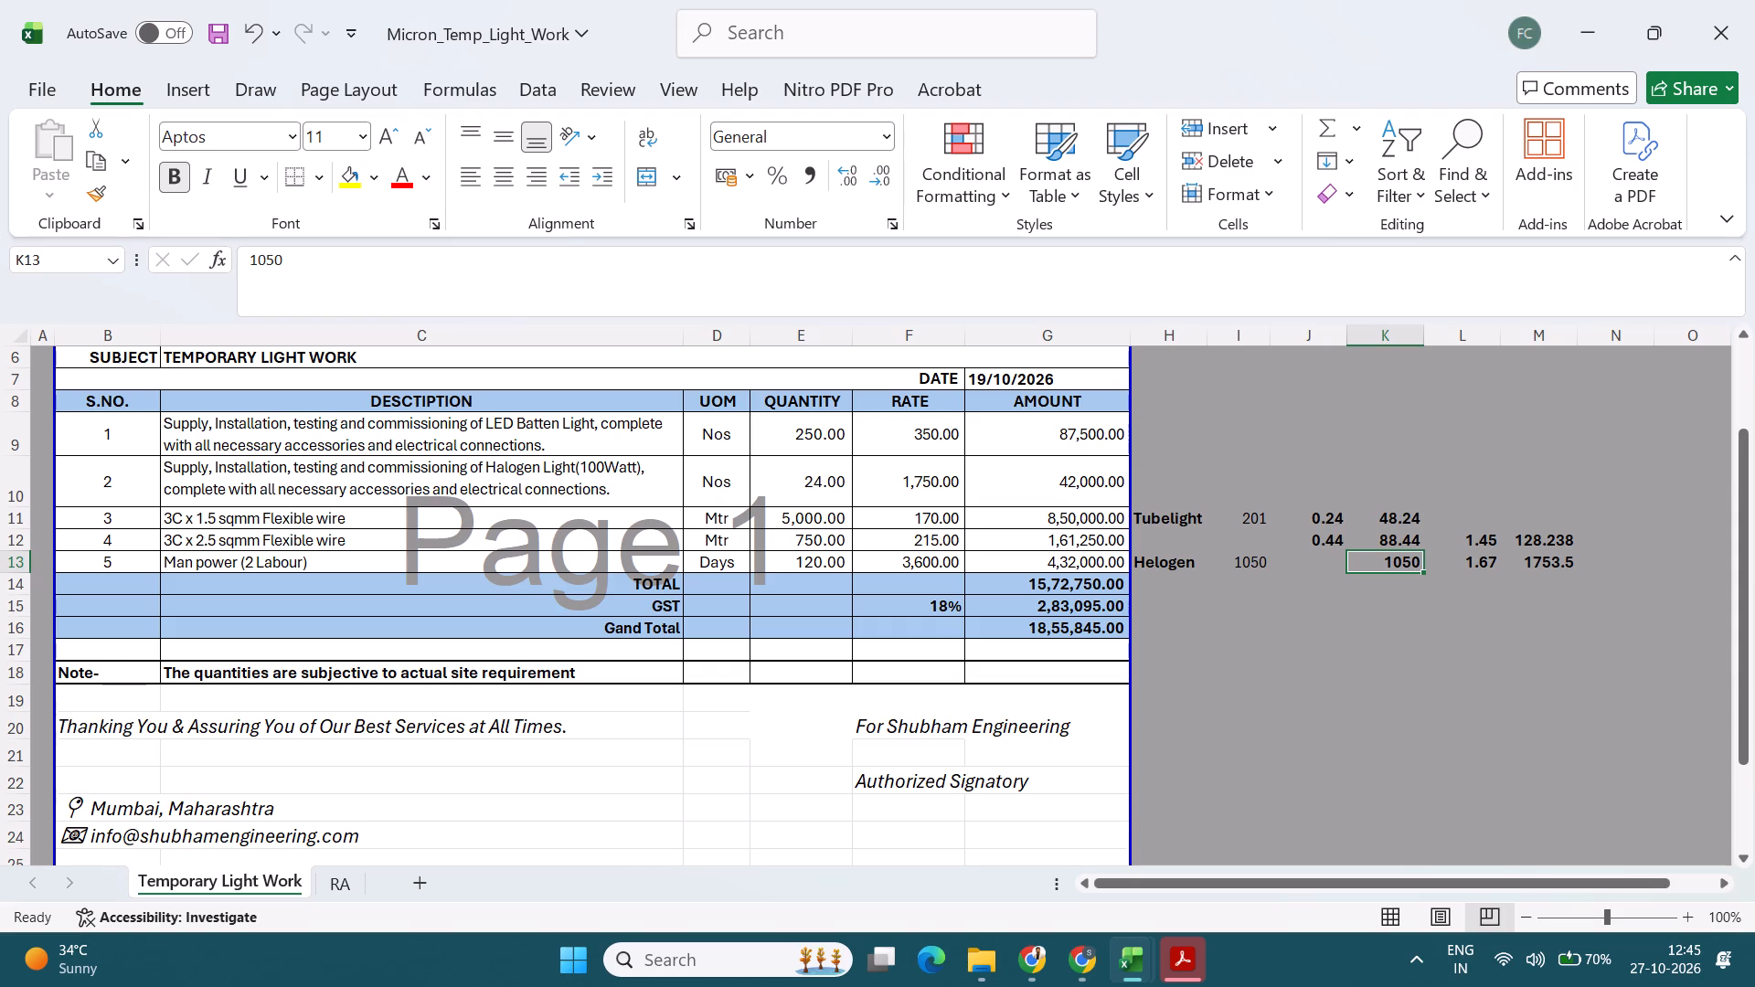
click(1563, 562)
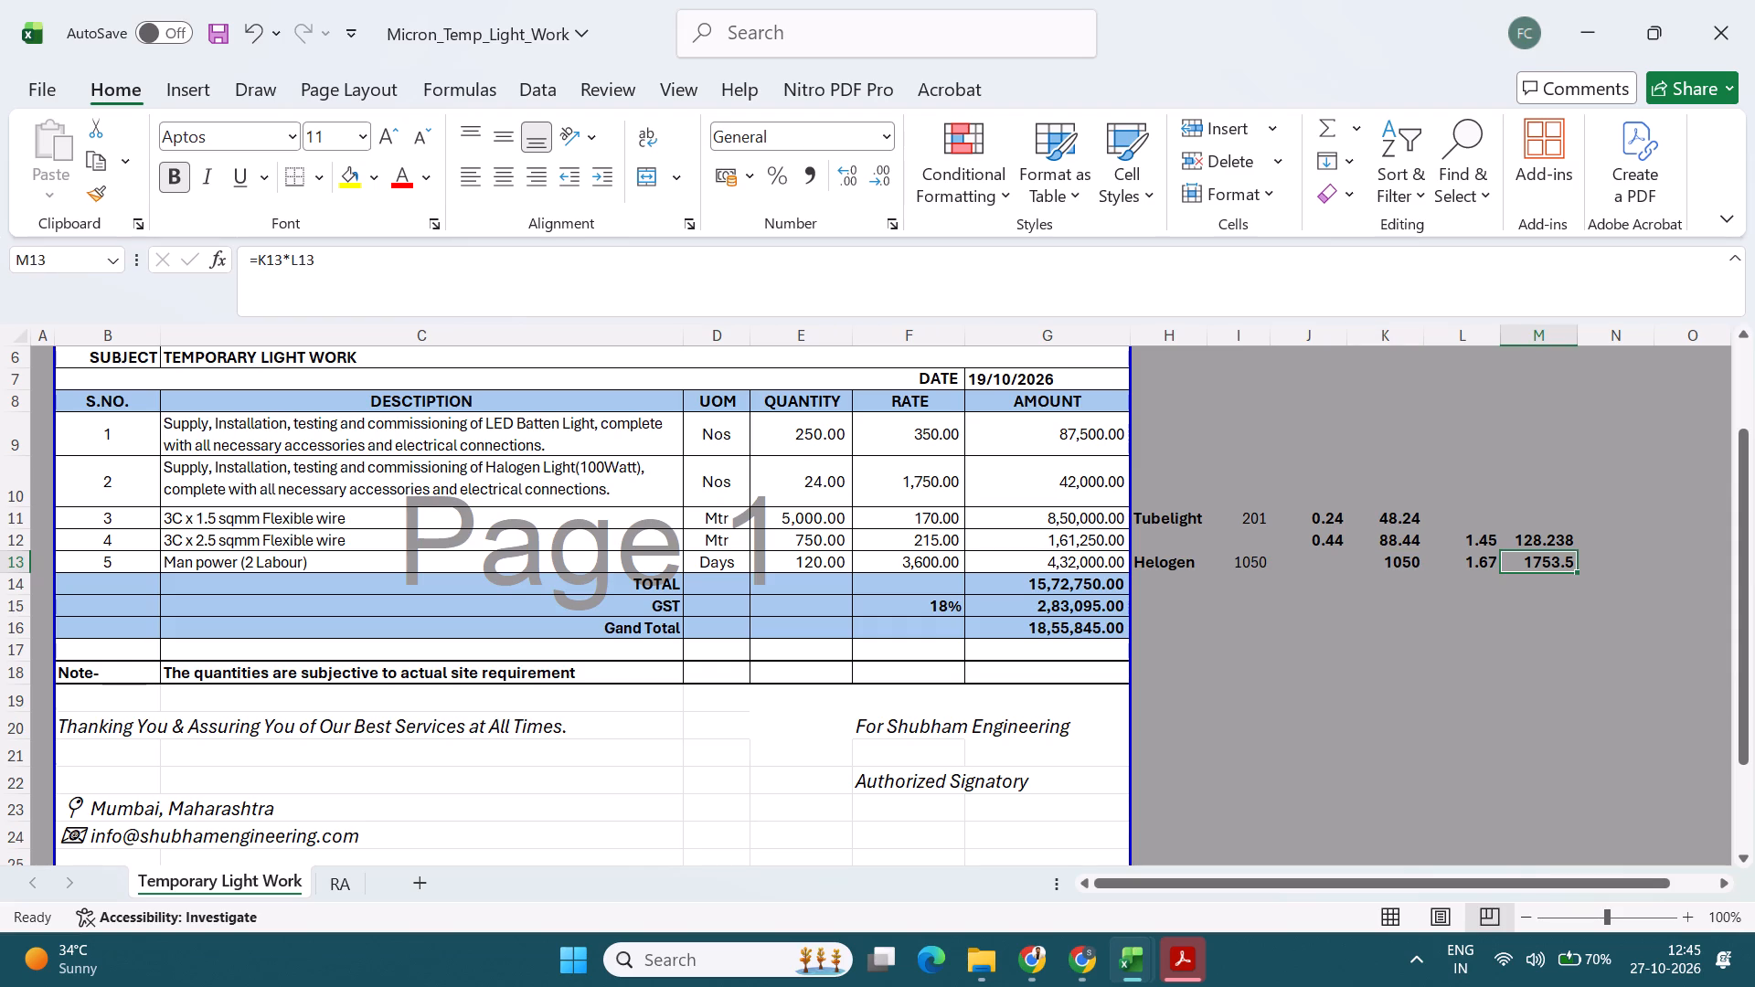
click(1554, 523)
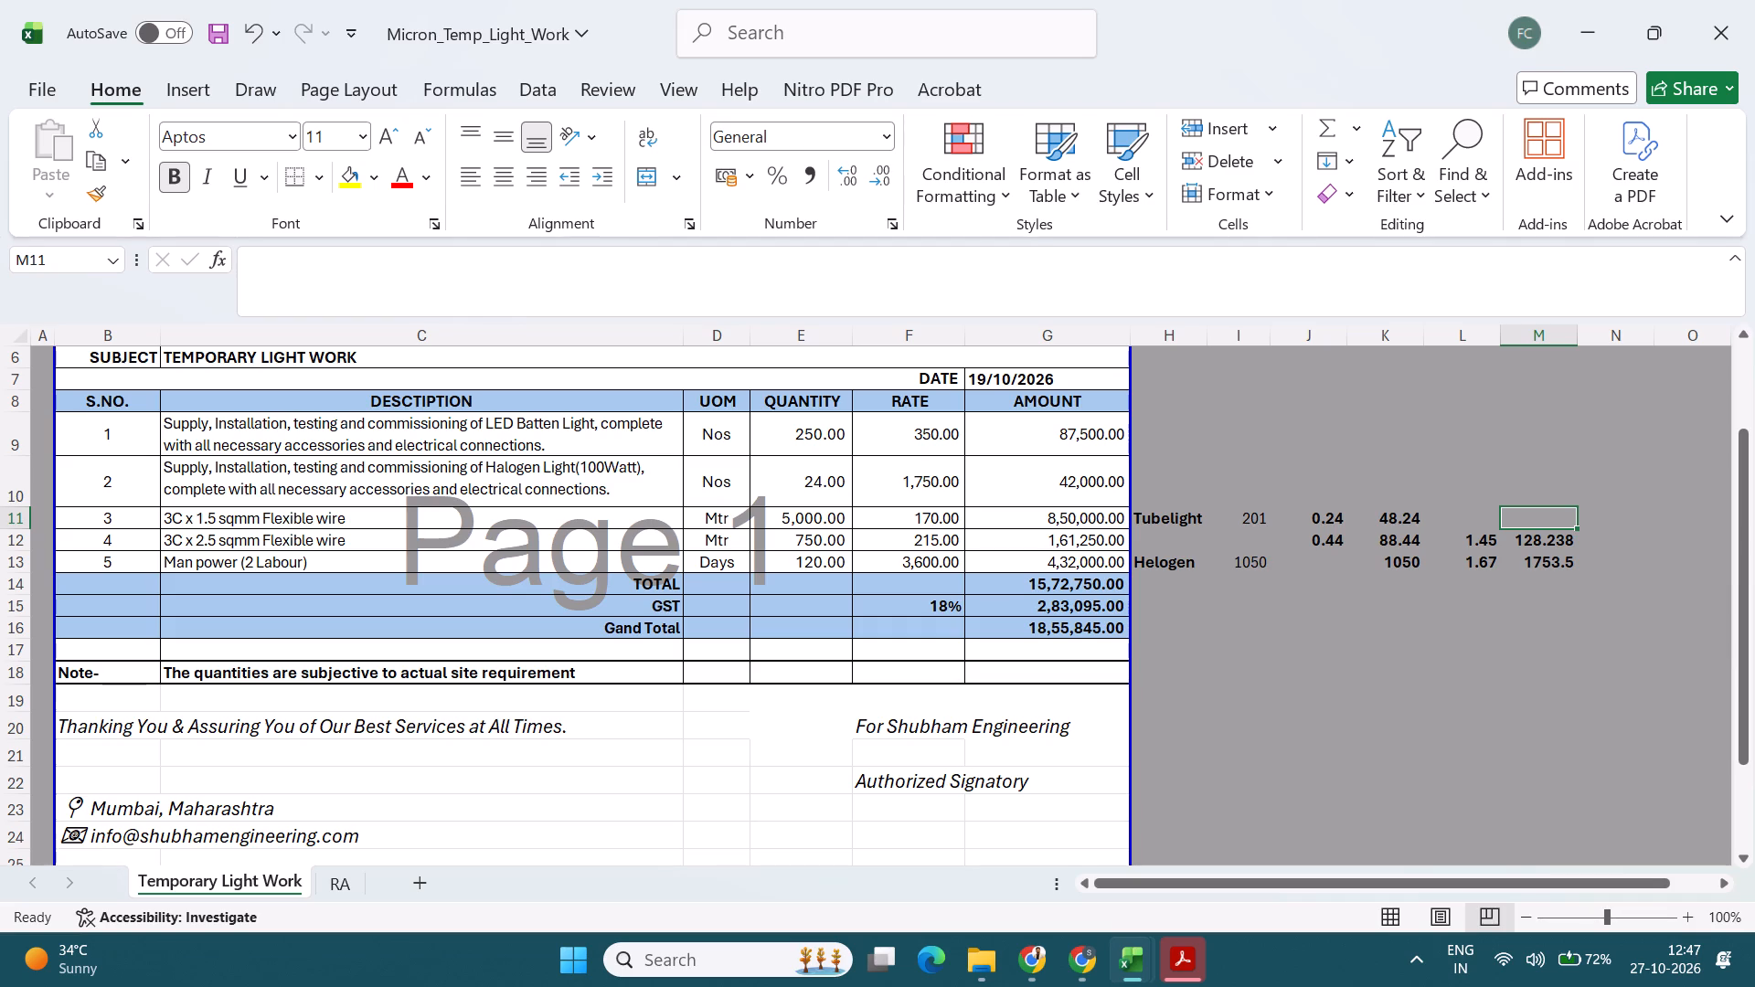
Set the rate of the Man power (2 Labour) item in cell F13 to 3200.
click(942, 563)
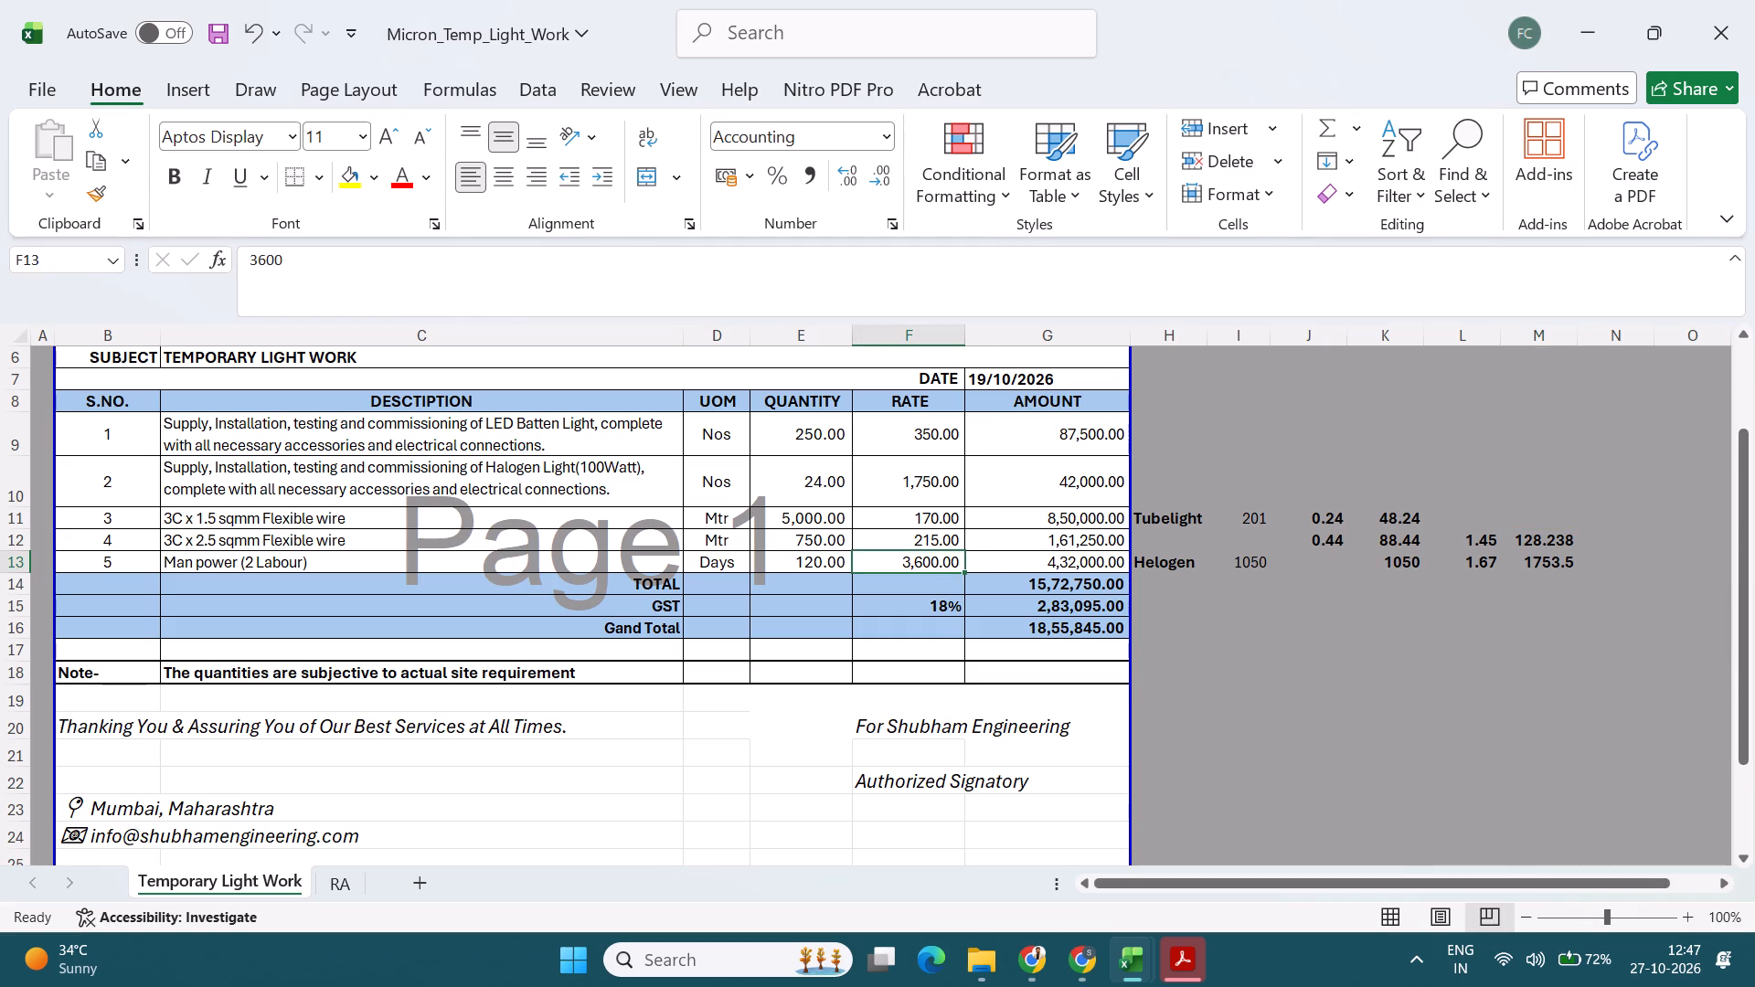
click(1231, 600)
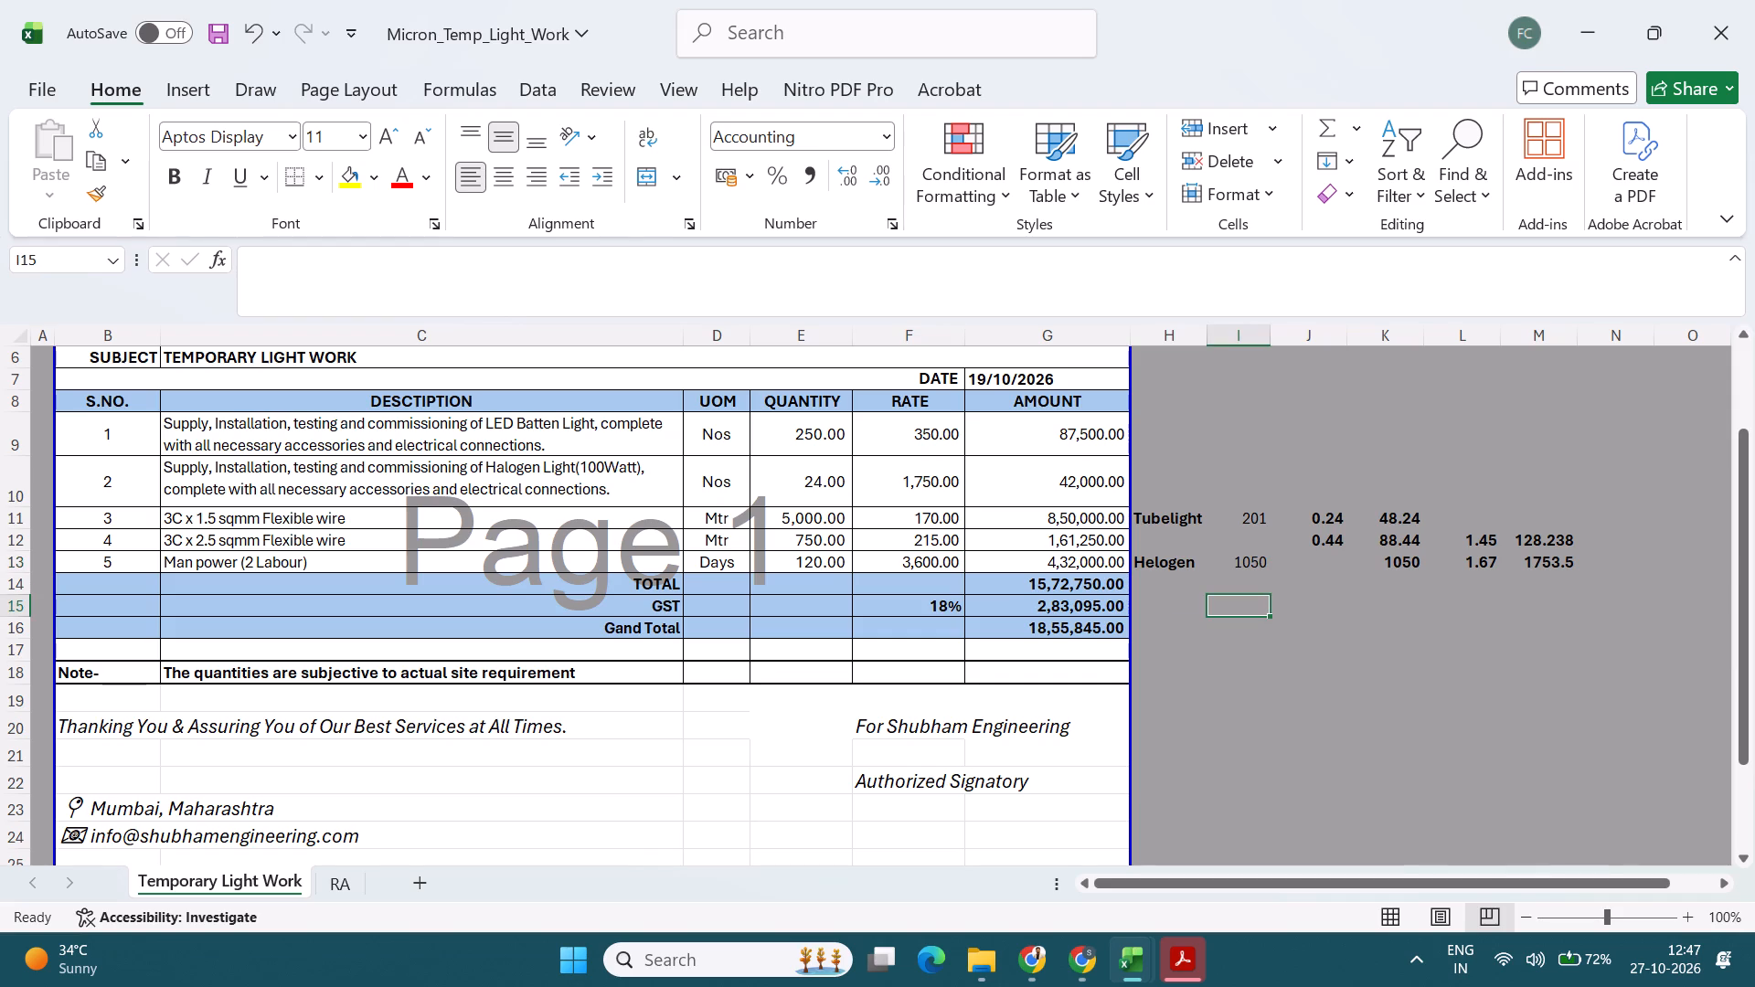
click(939, 568)
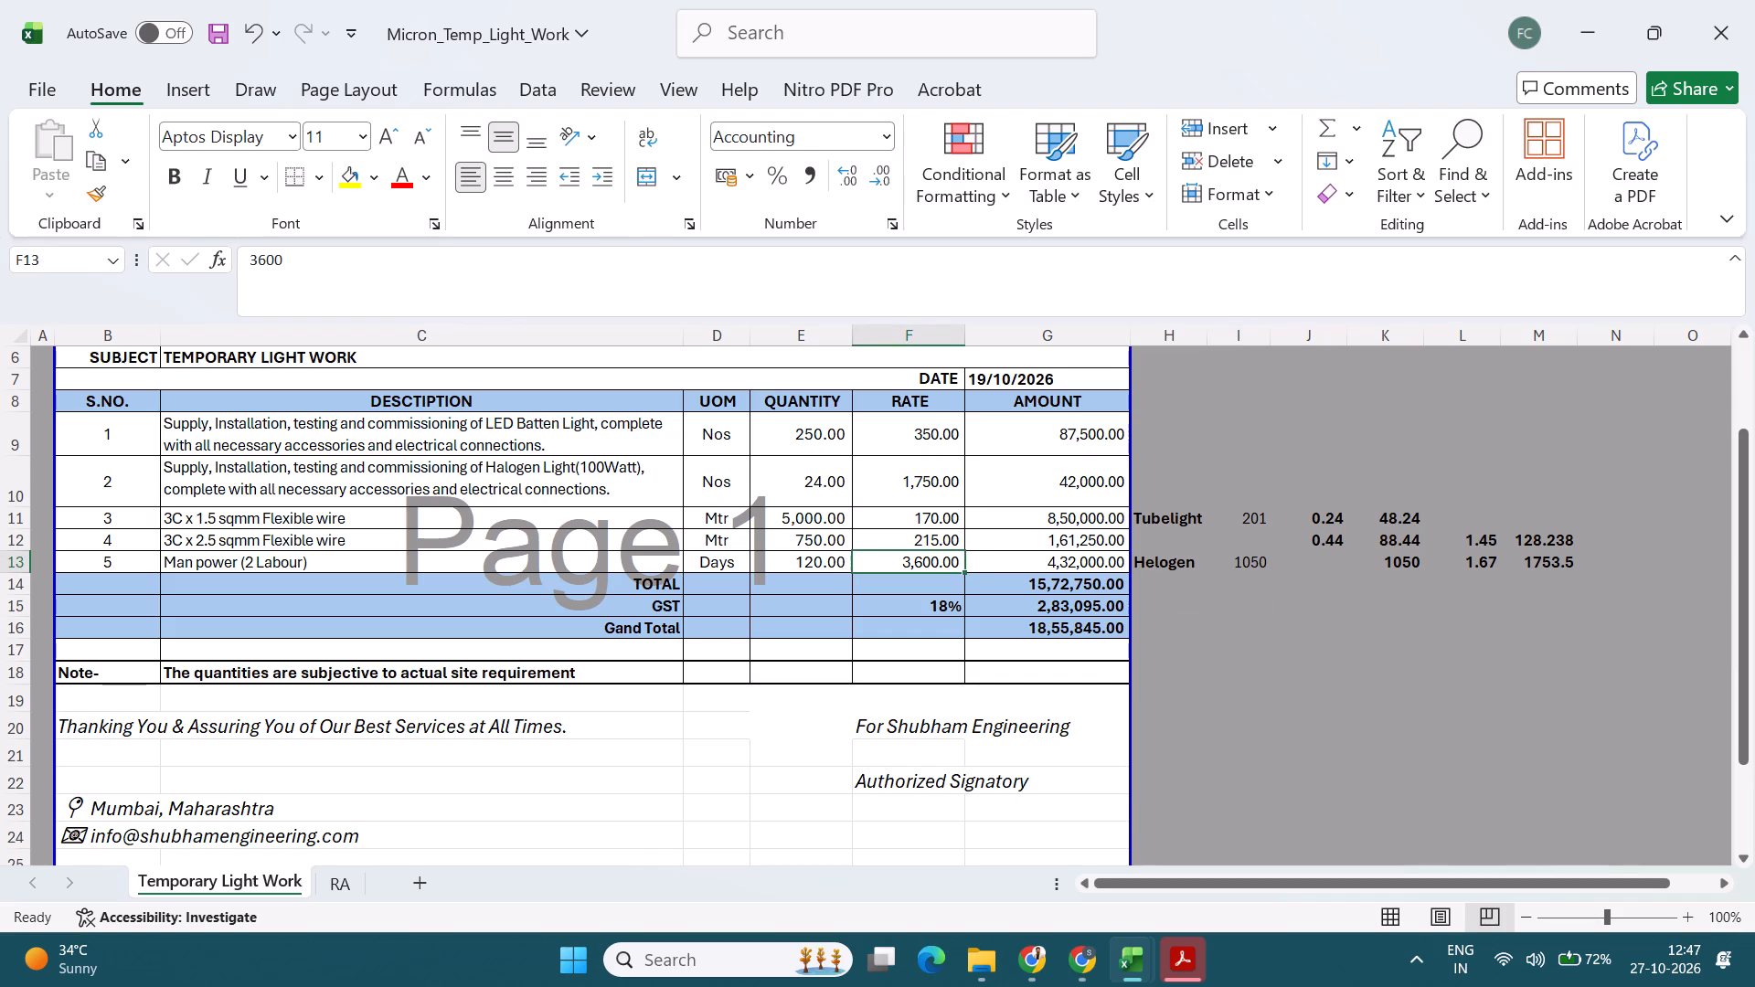
text(3200)
key(Return)
key(Up)
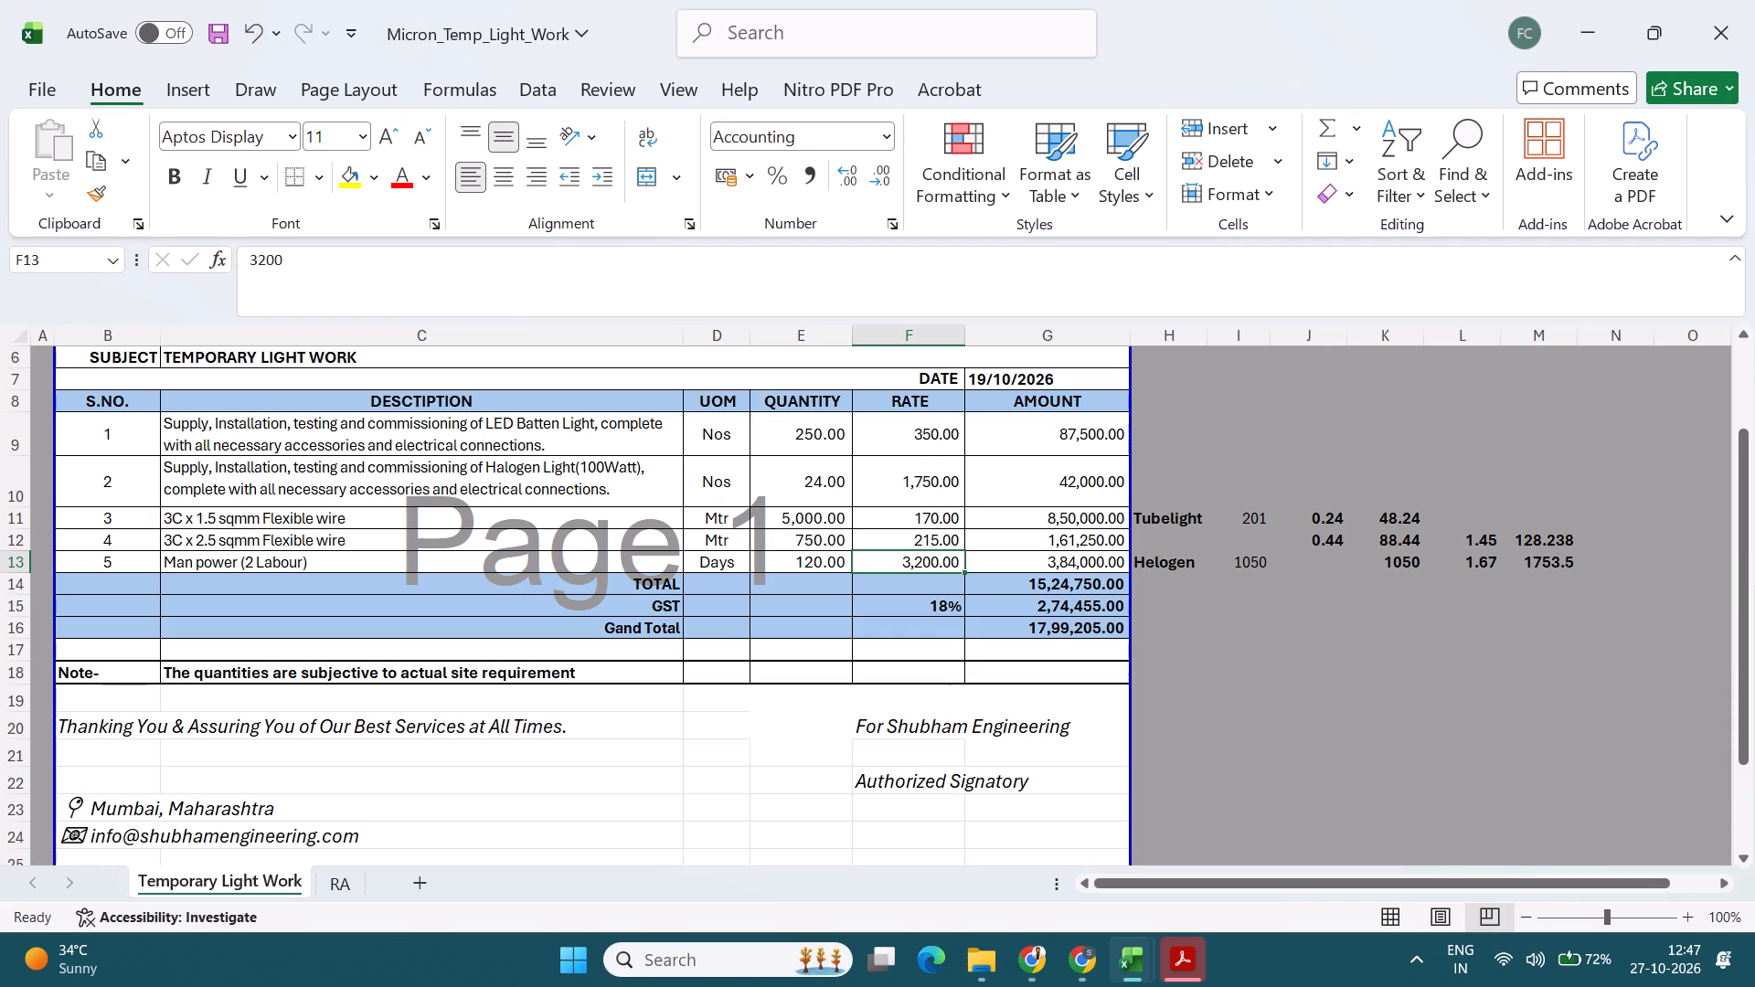
Check the rate formulas of the two flexible wire items and the quantities of the light and wire items.
key(Up)
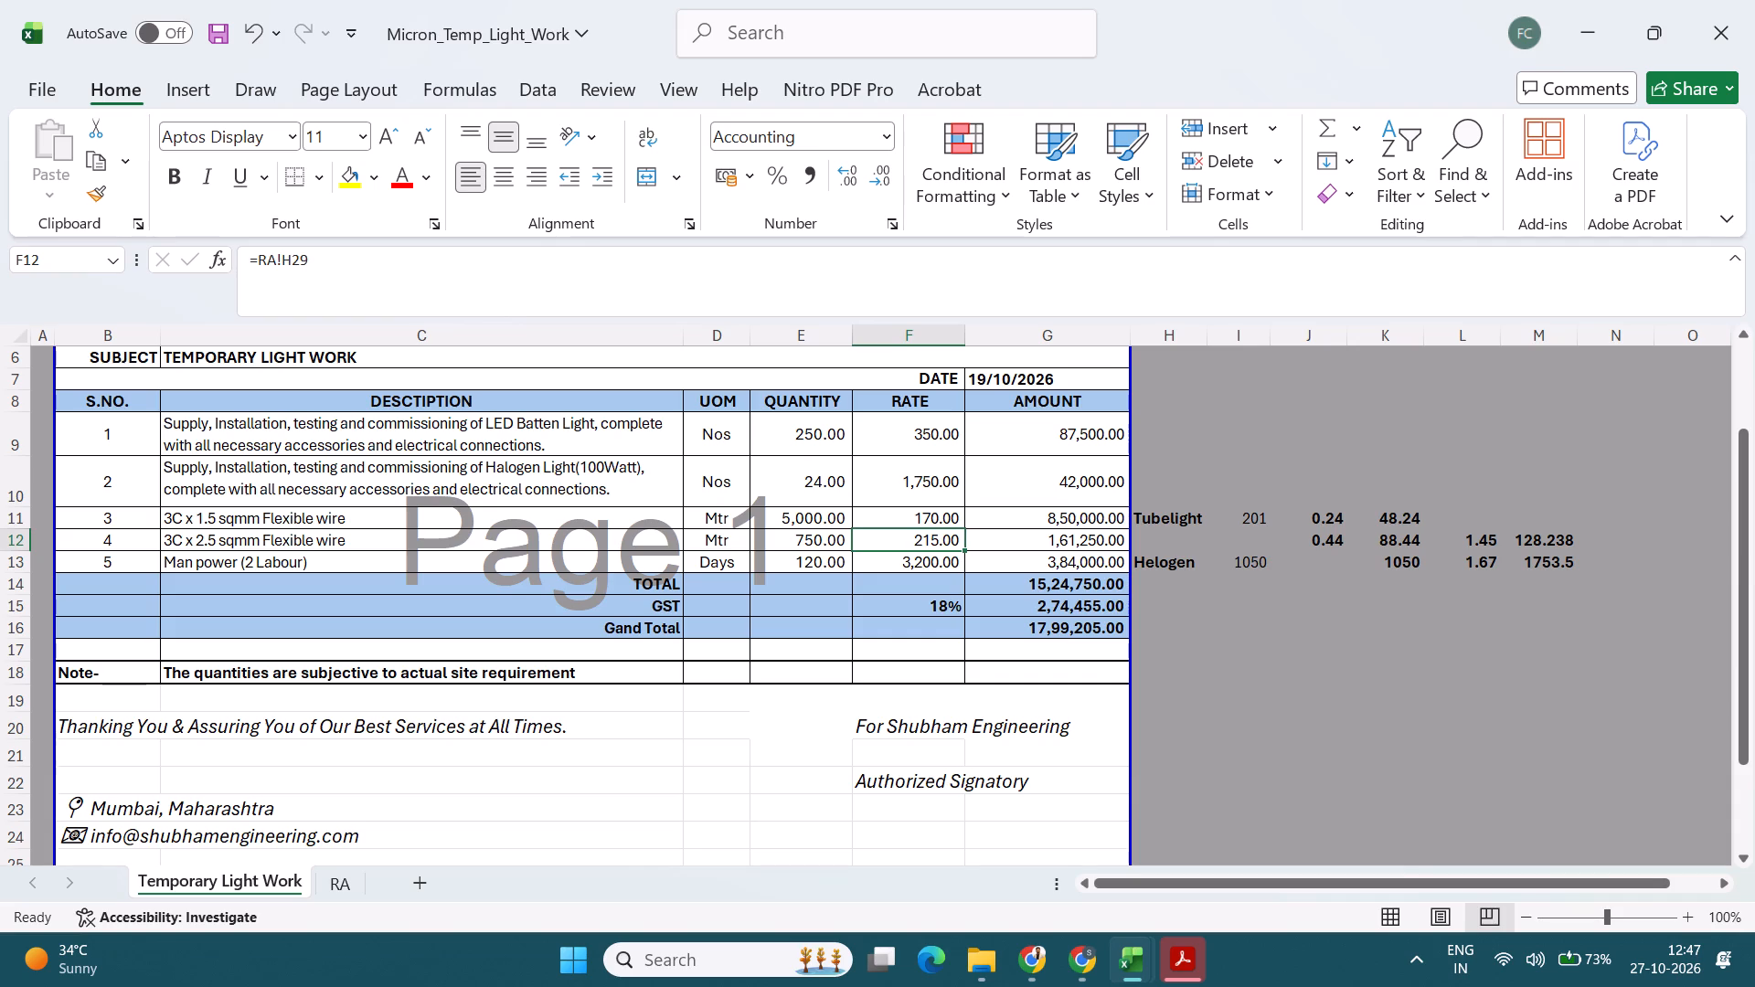
key(Up)
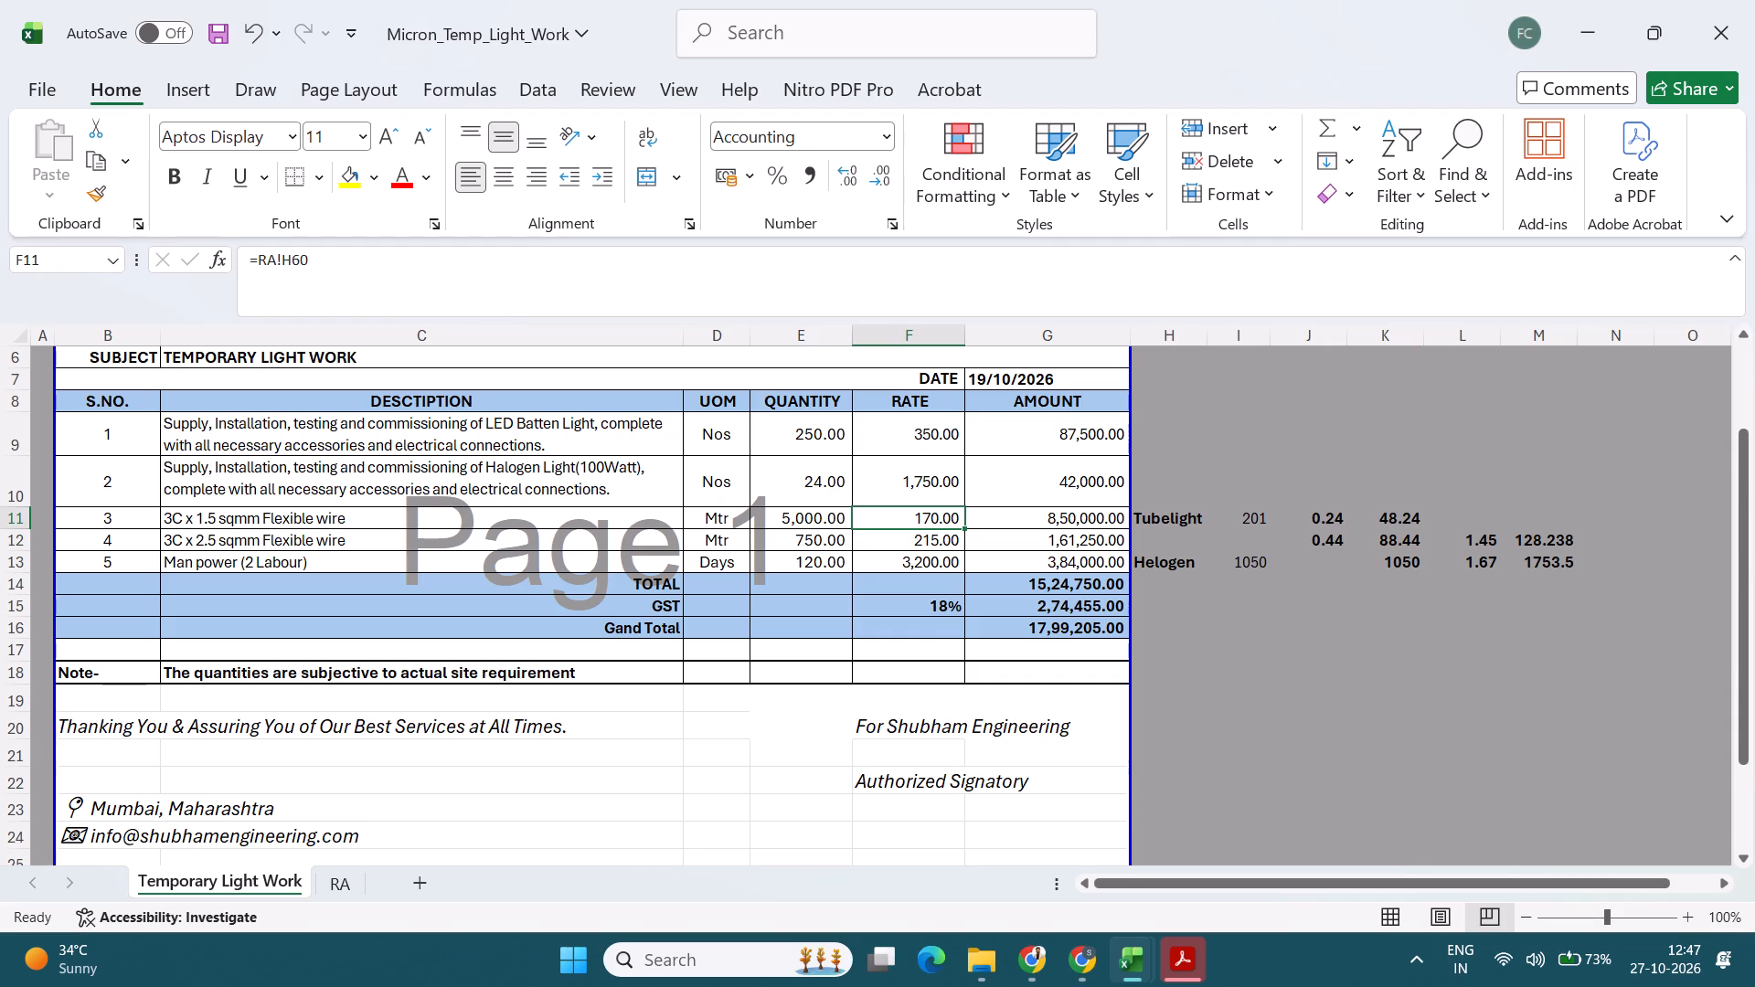
key(Left)
key(Down)
key(Up)
key(Up)
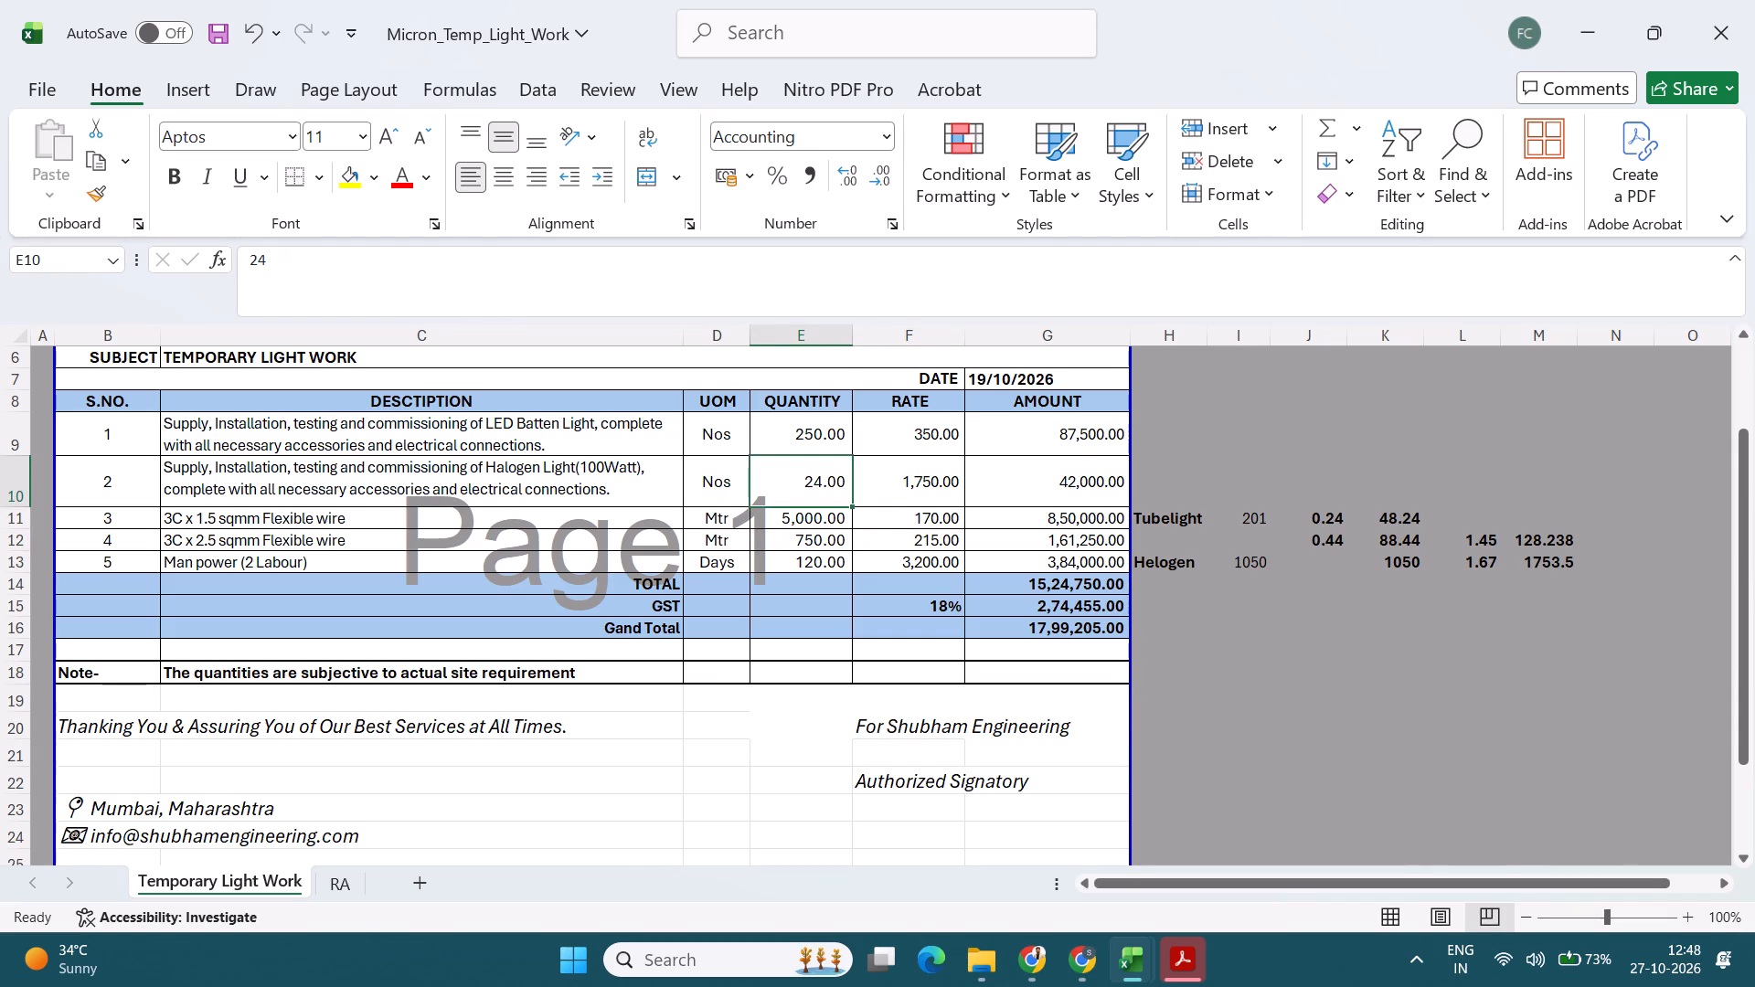
key(Up)
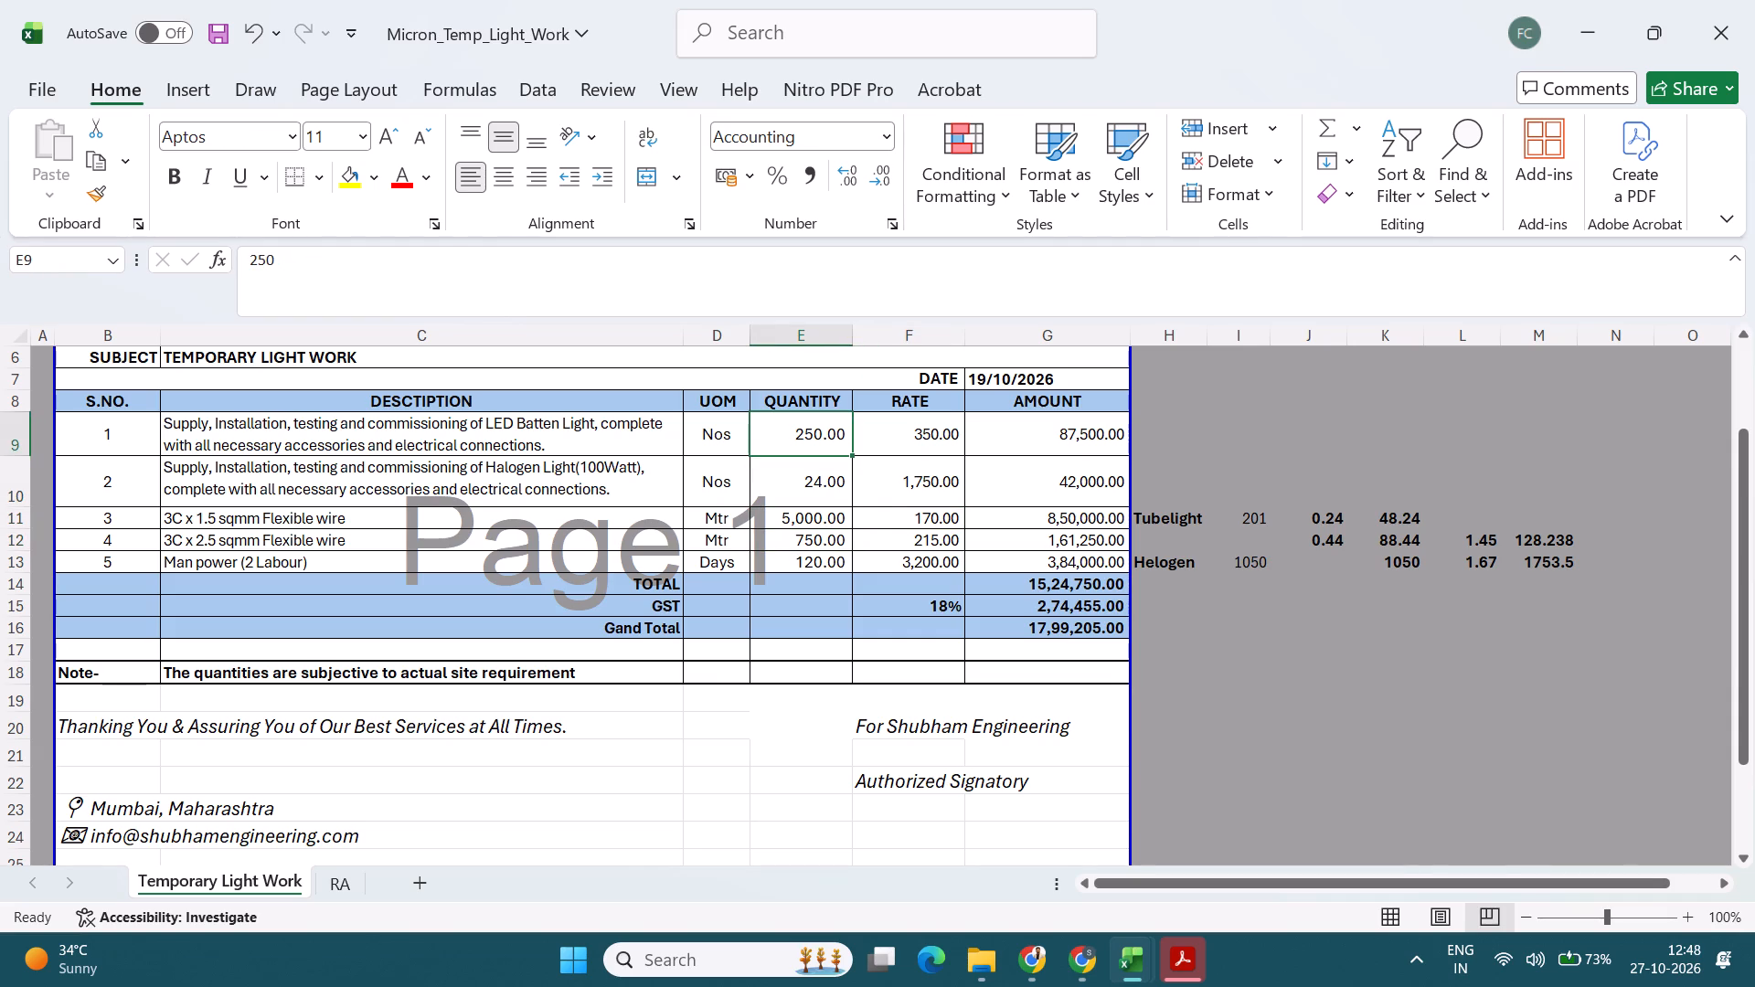
key(Down)
key(Down)
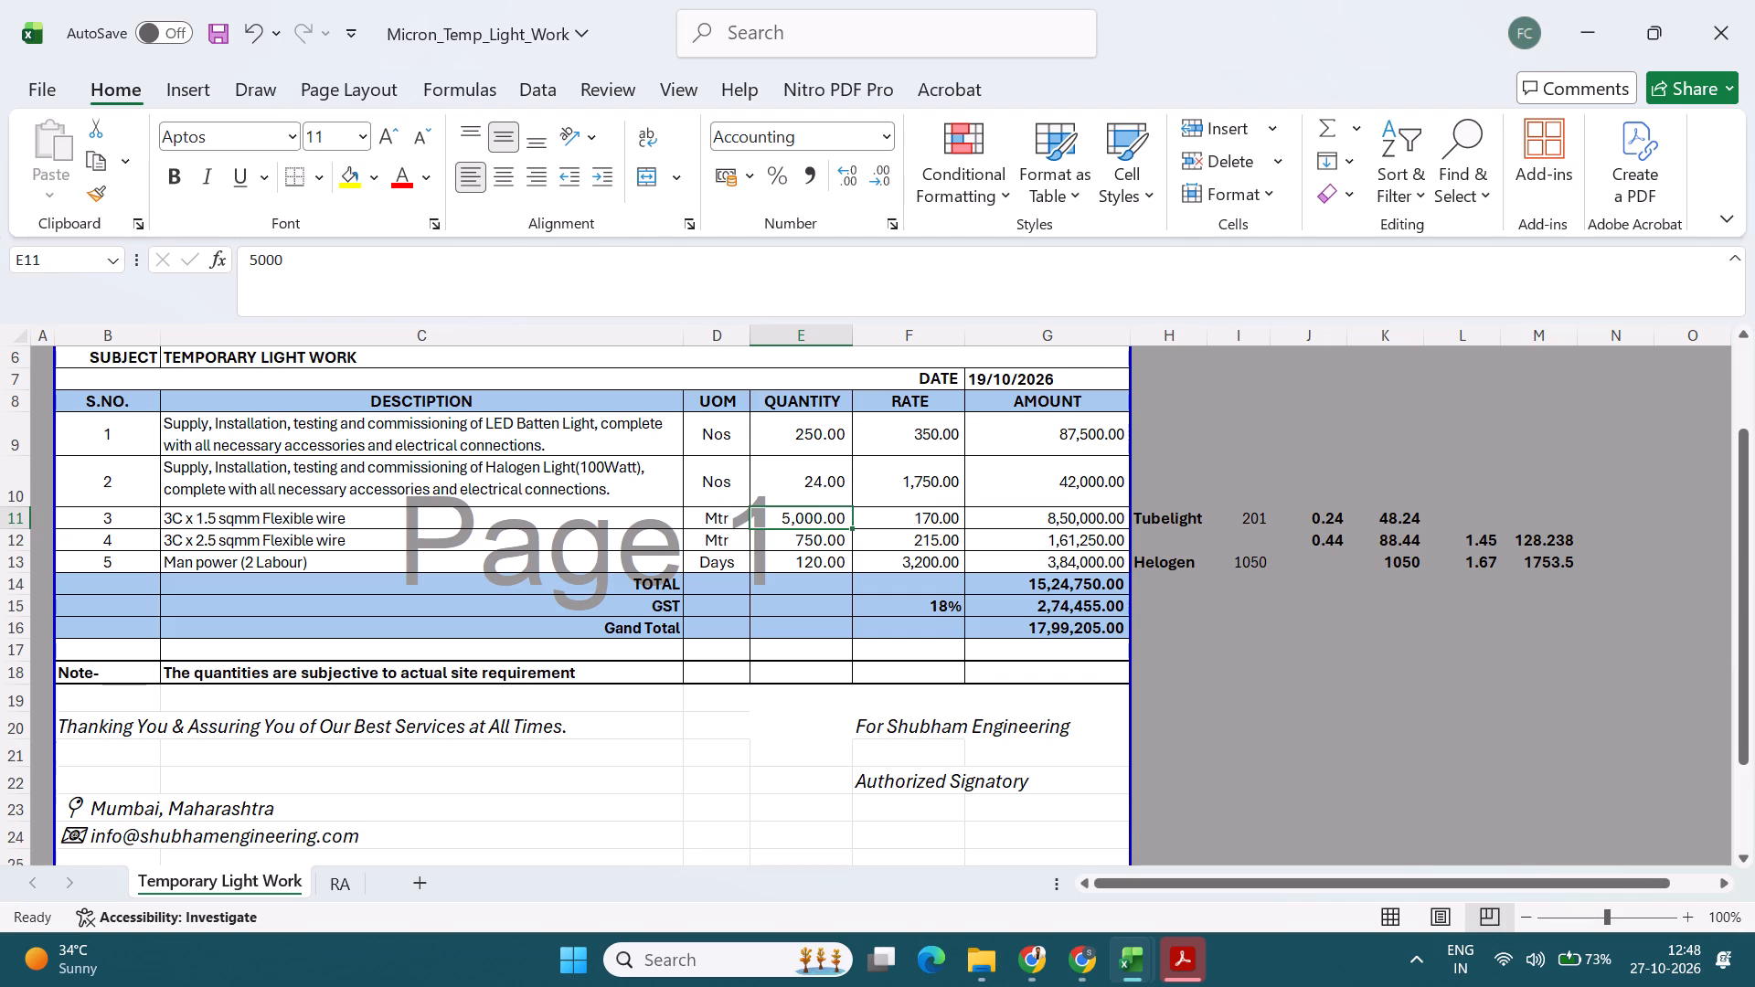
key(Right)
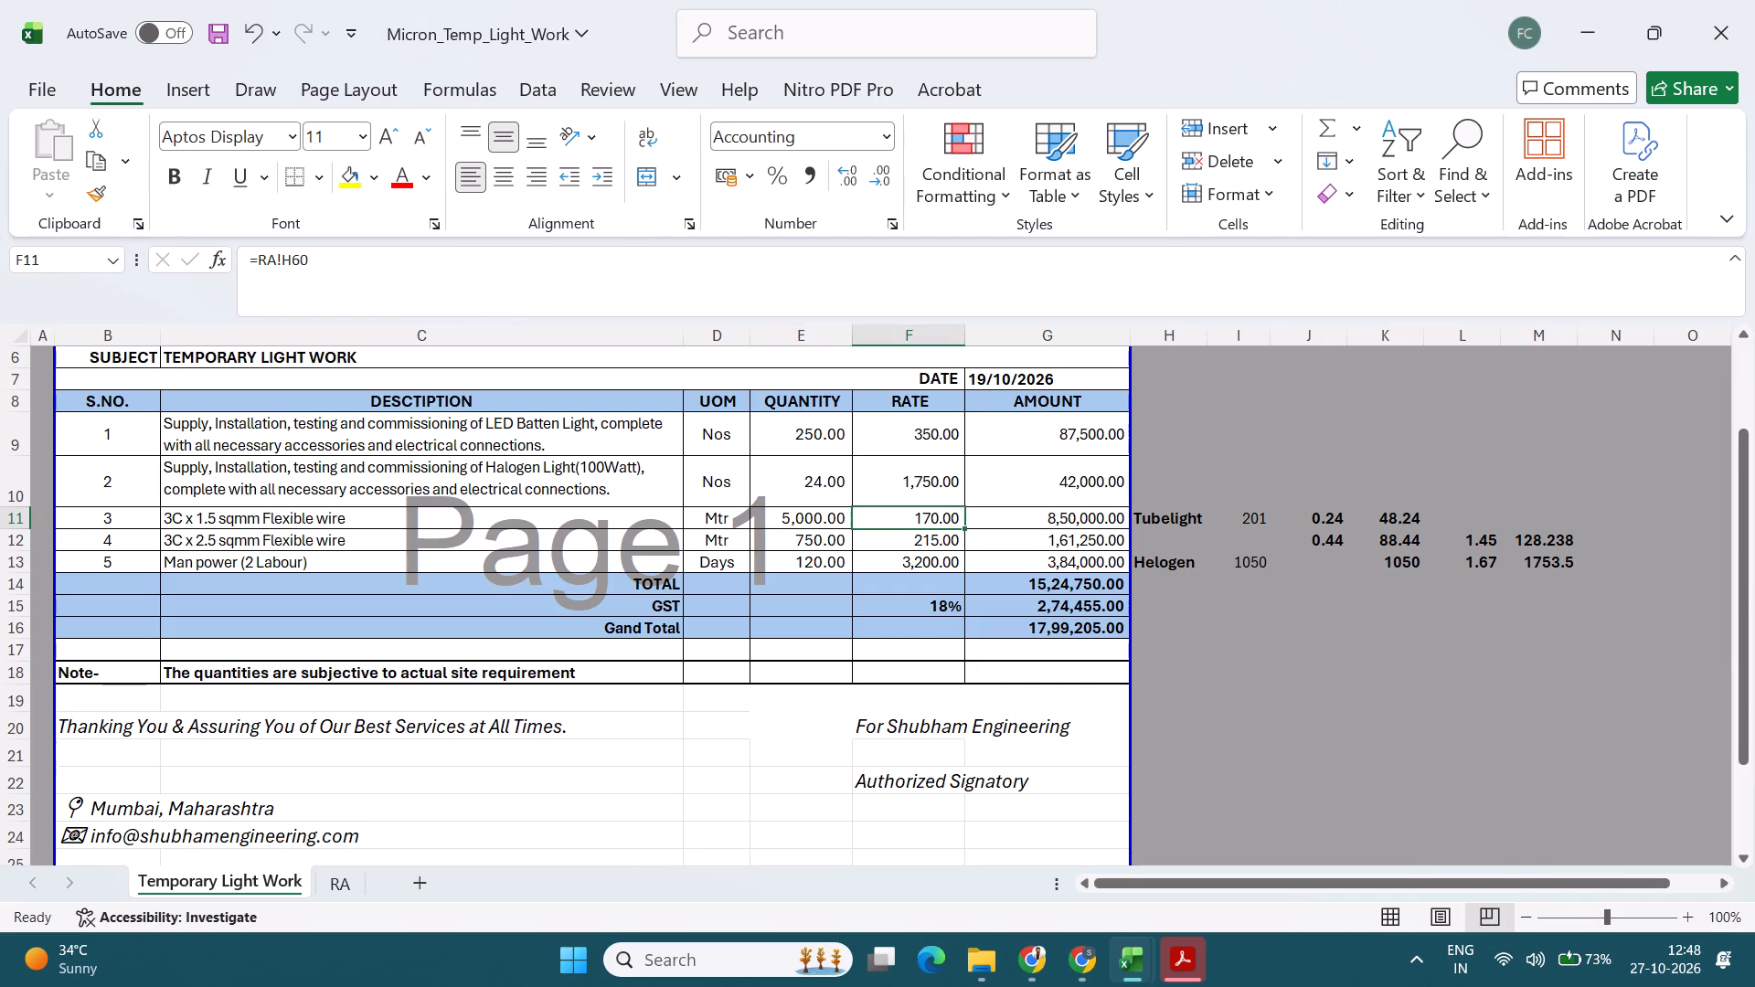
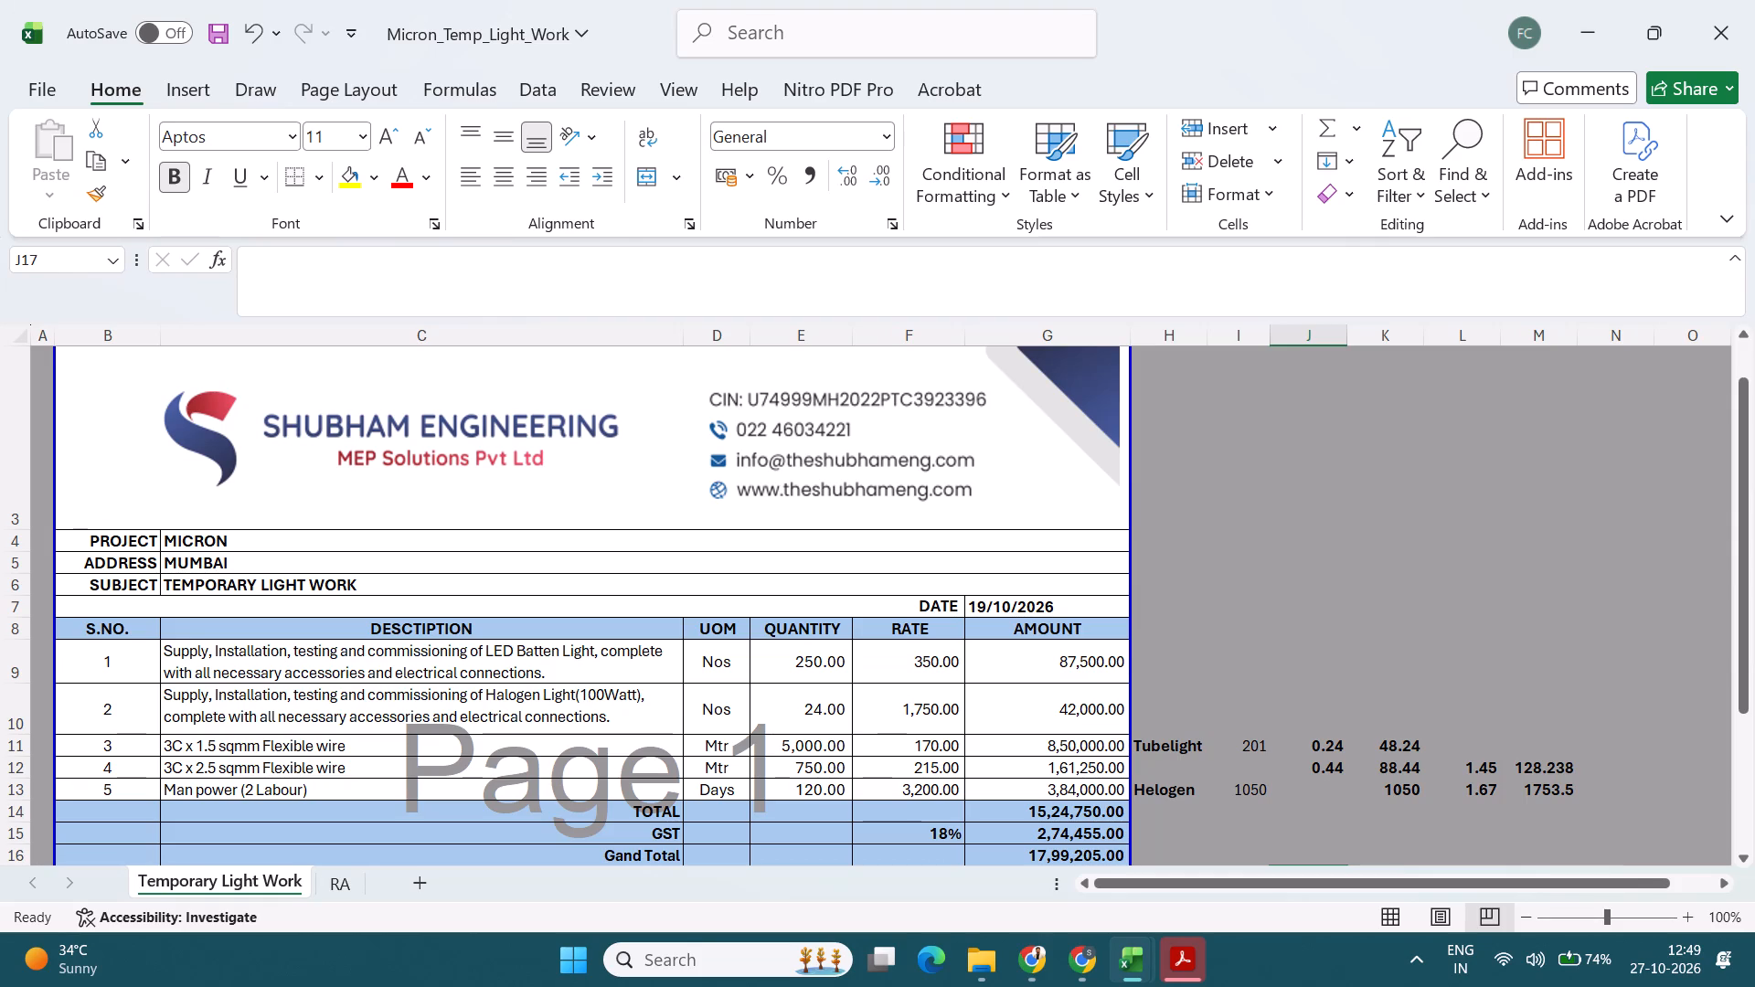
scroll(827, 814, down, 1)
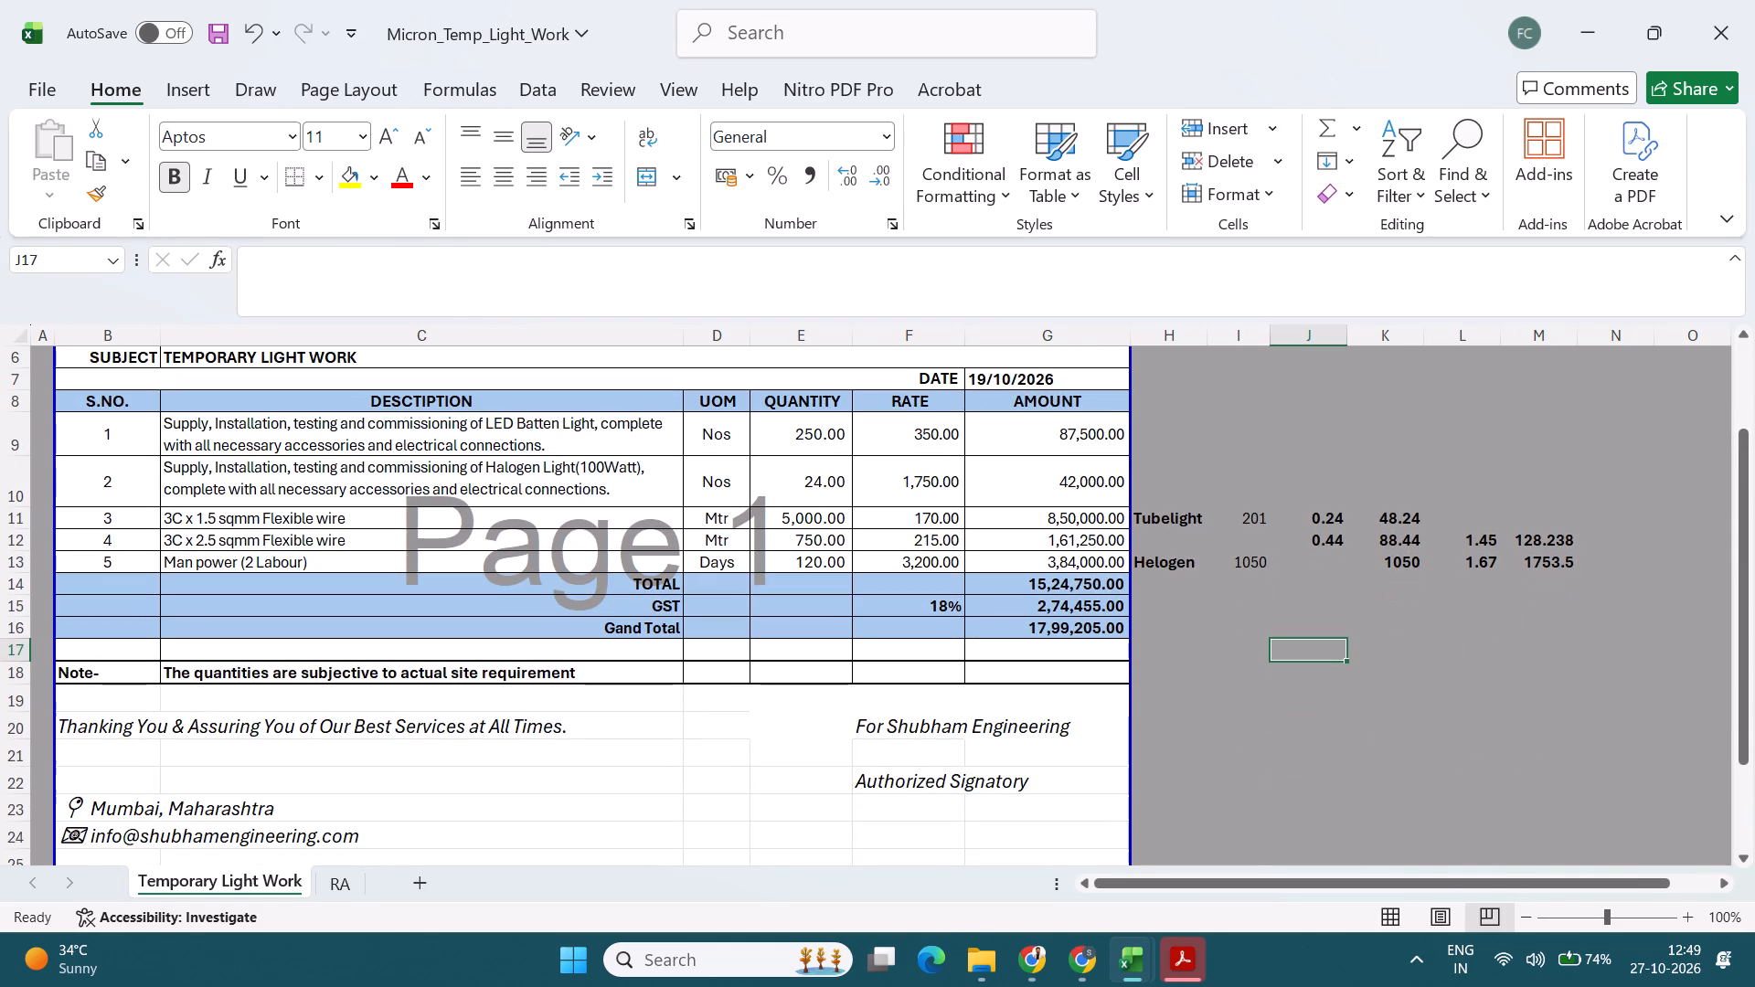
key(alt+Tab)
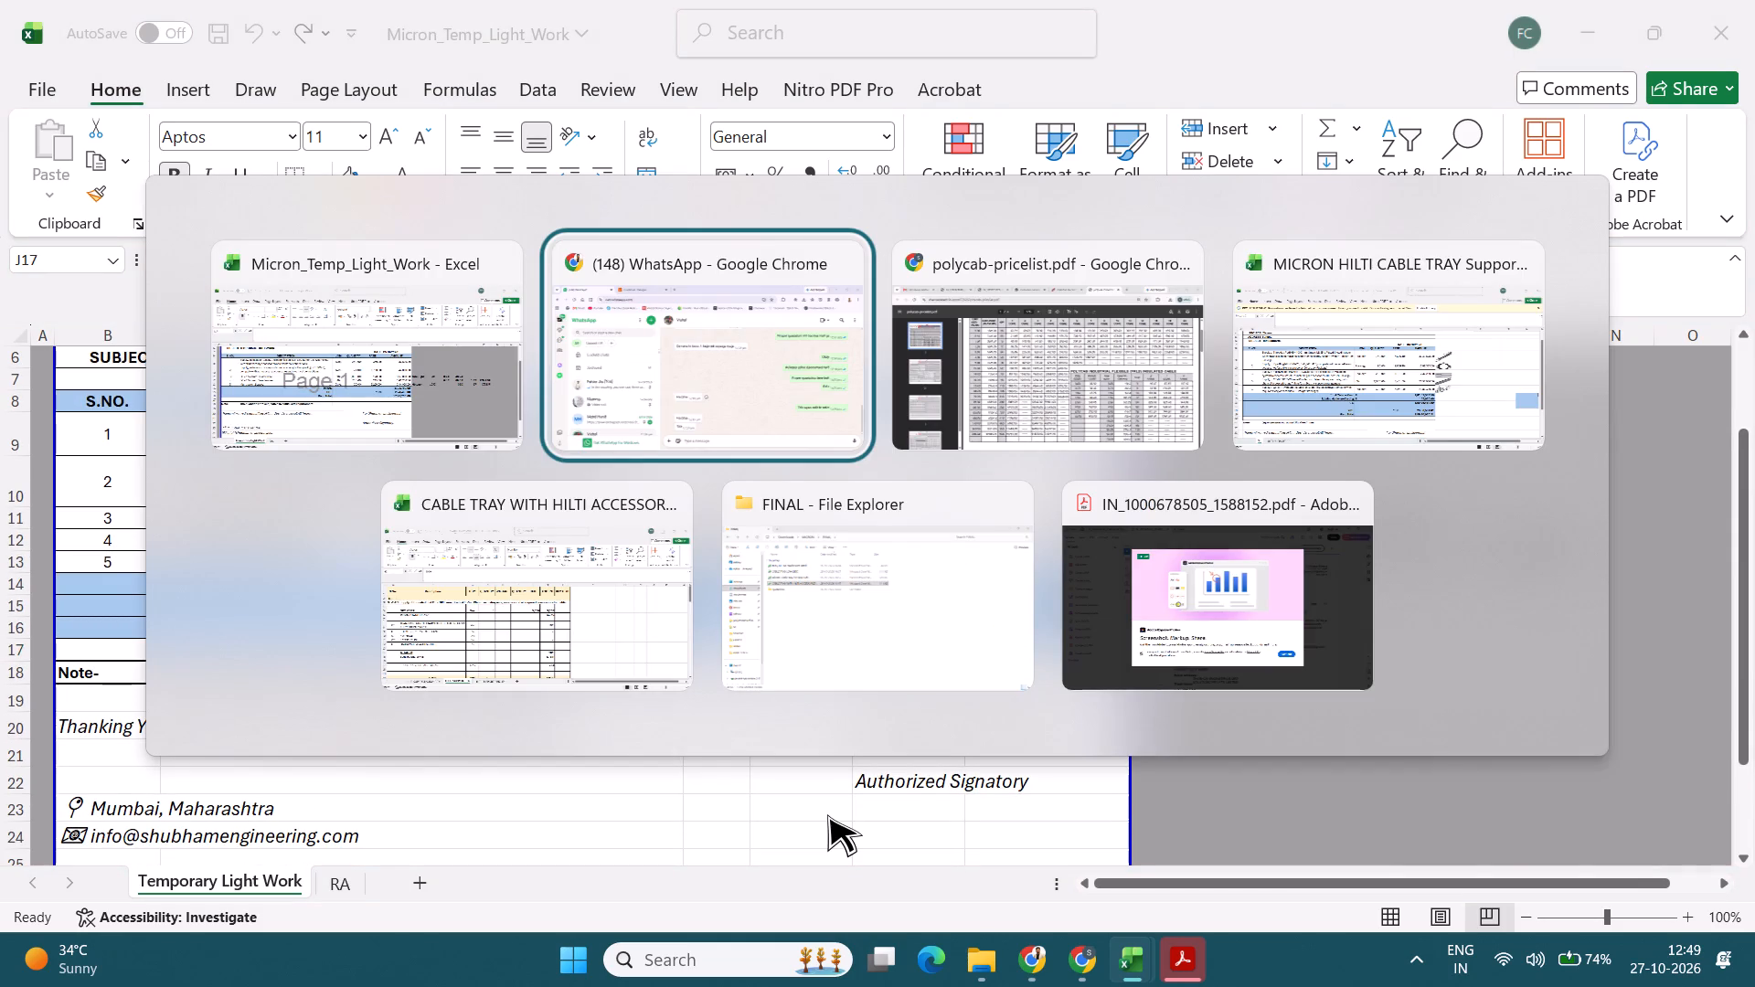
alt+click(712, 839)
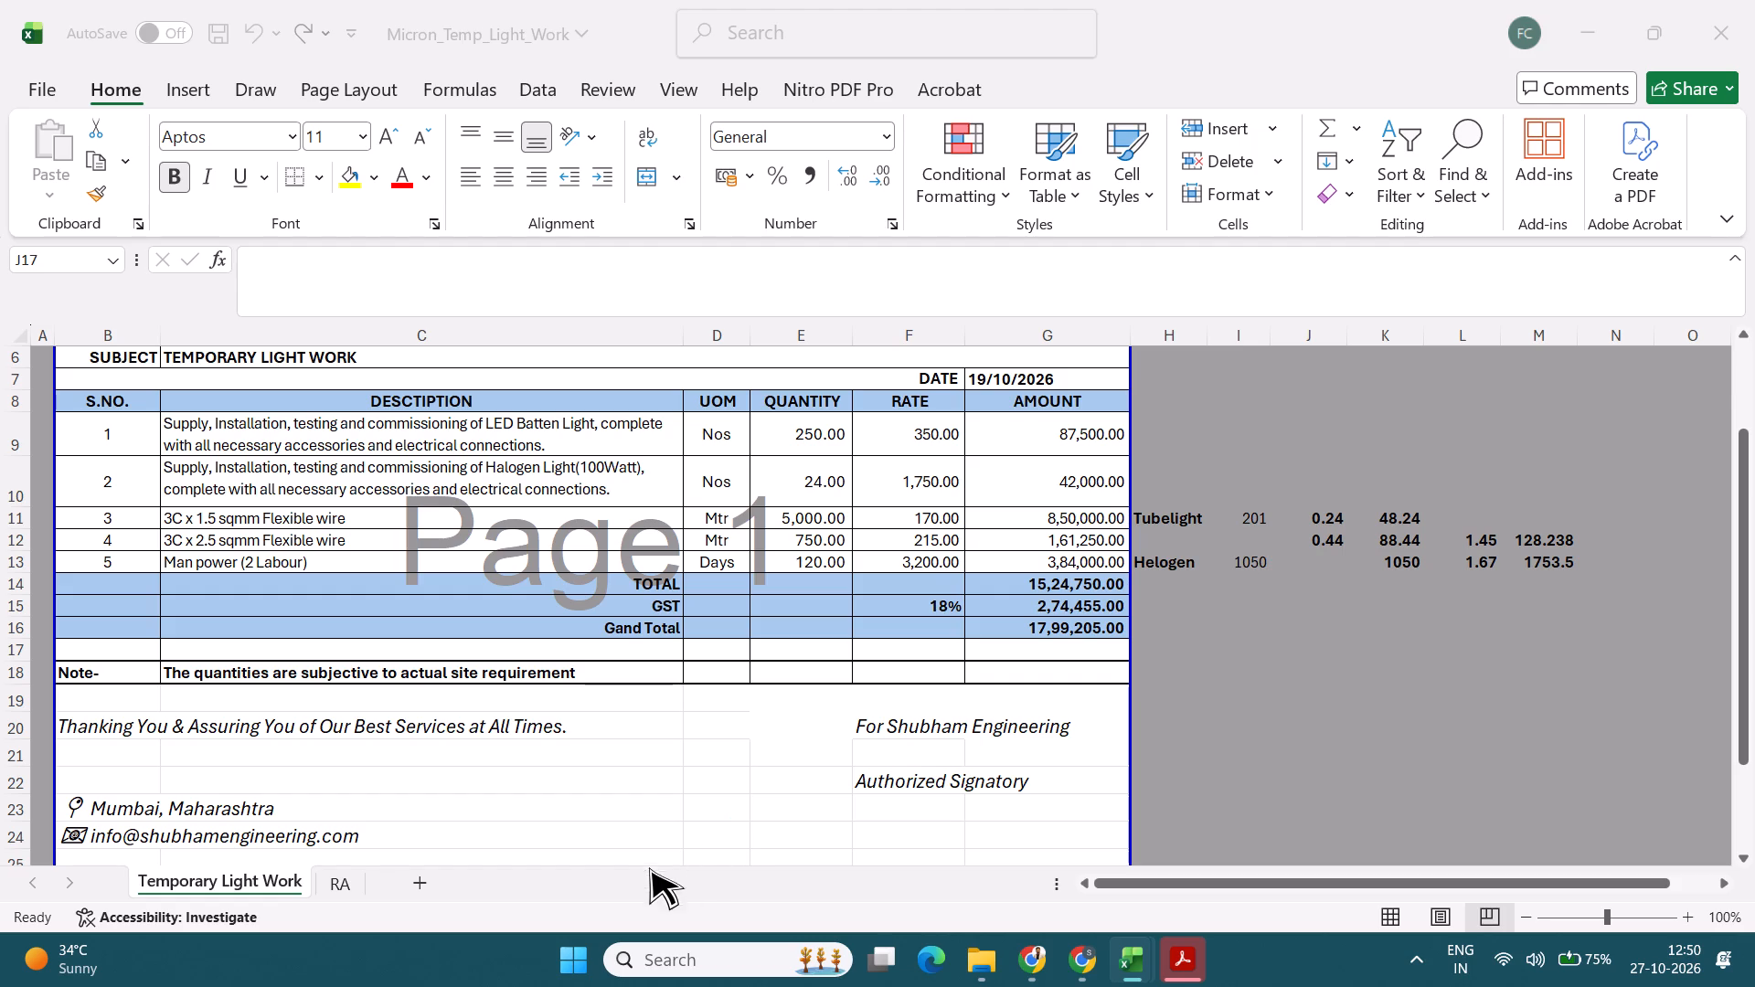
Open the RA sheet to view the rate analyses.
click(324, 886)
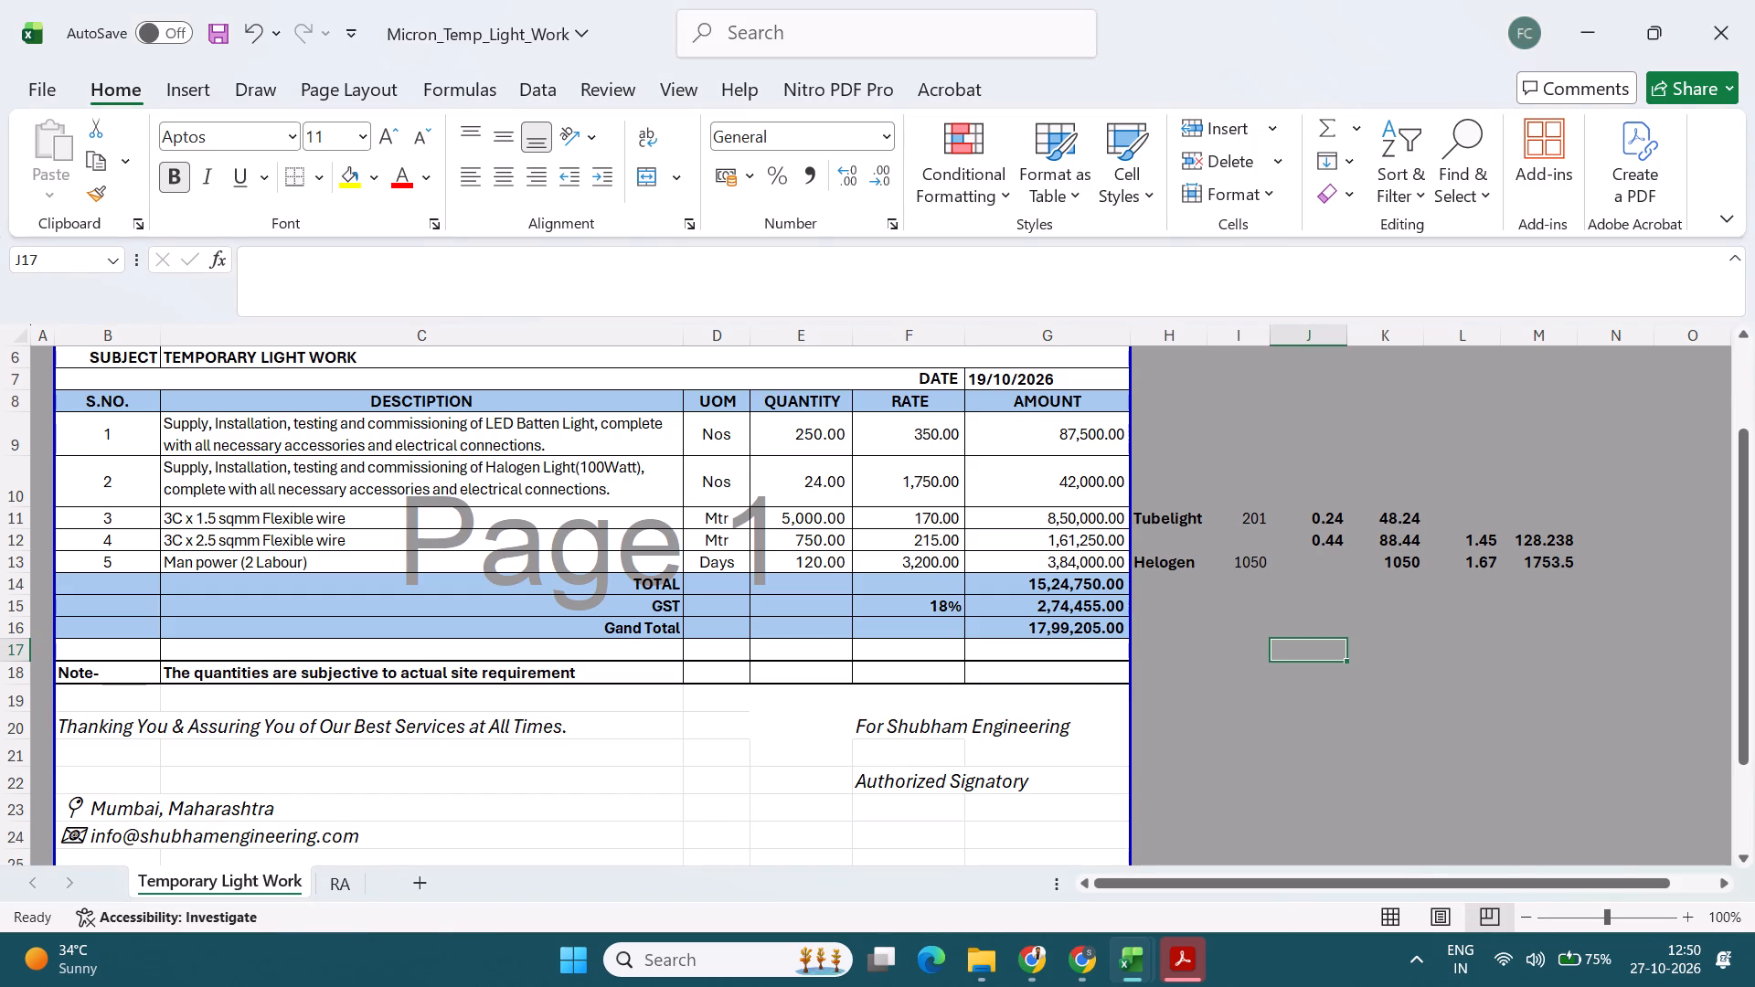
Review the 3C x 2.5 sqmm Flexible wire rate analysis on the RA sheet, and return to the Temporary Light Work sheet.
click(345, 892)
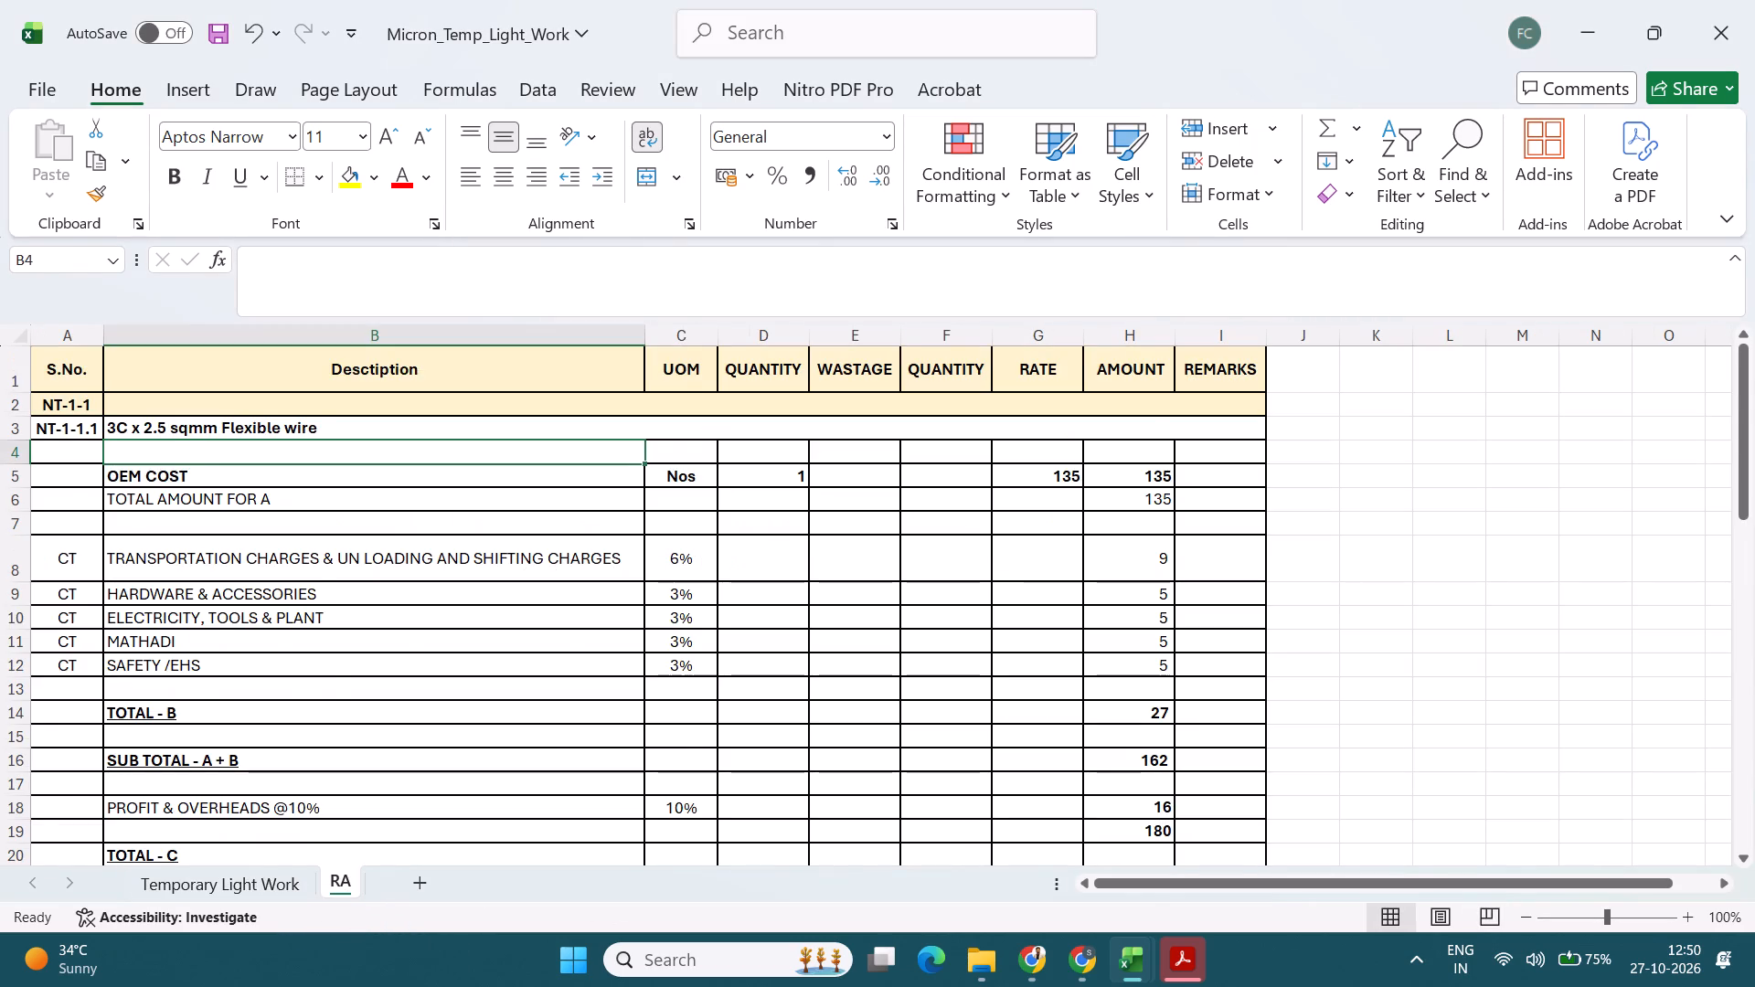
scroll(791, 601, down, 3)
scroll(775, 646, up, 3)
scroll(774, 653, down, 3)
scroll(769, 660, up, 1)
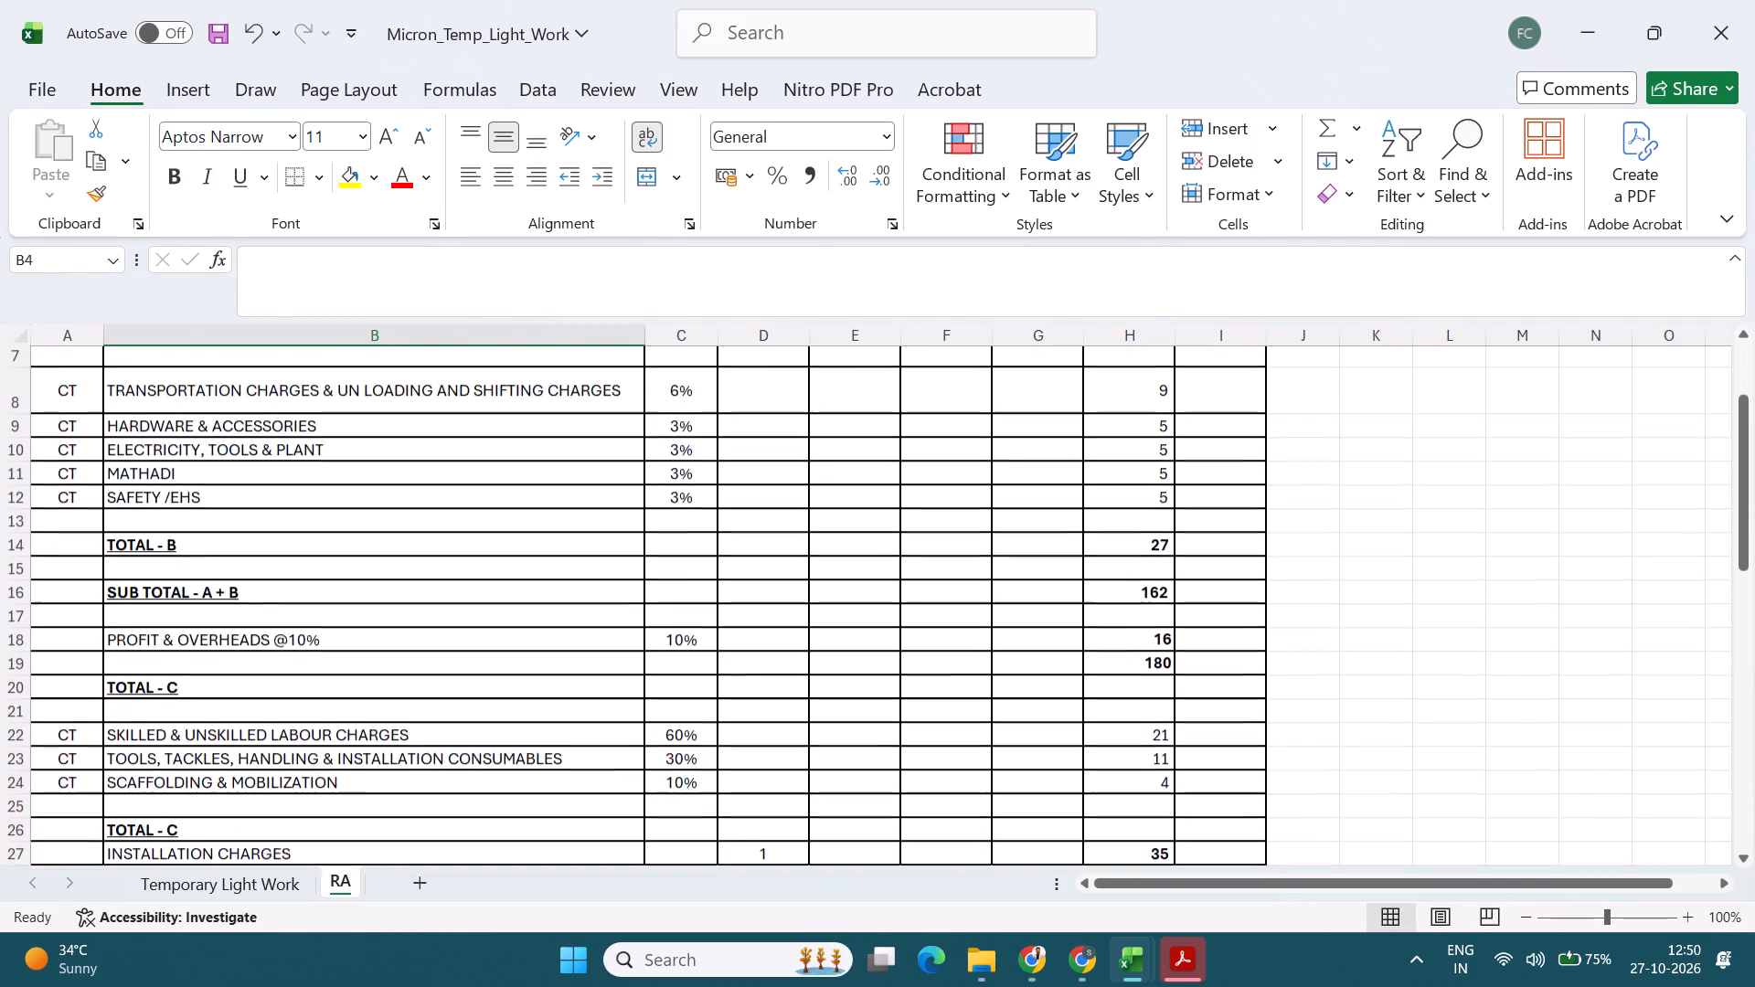
click(282, 891)
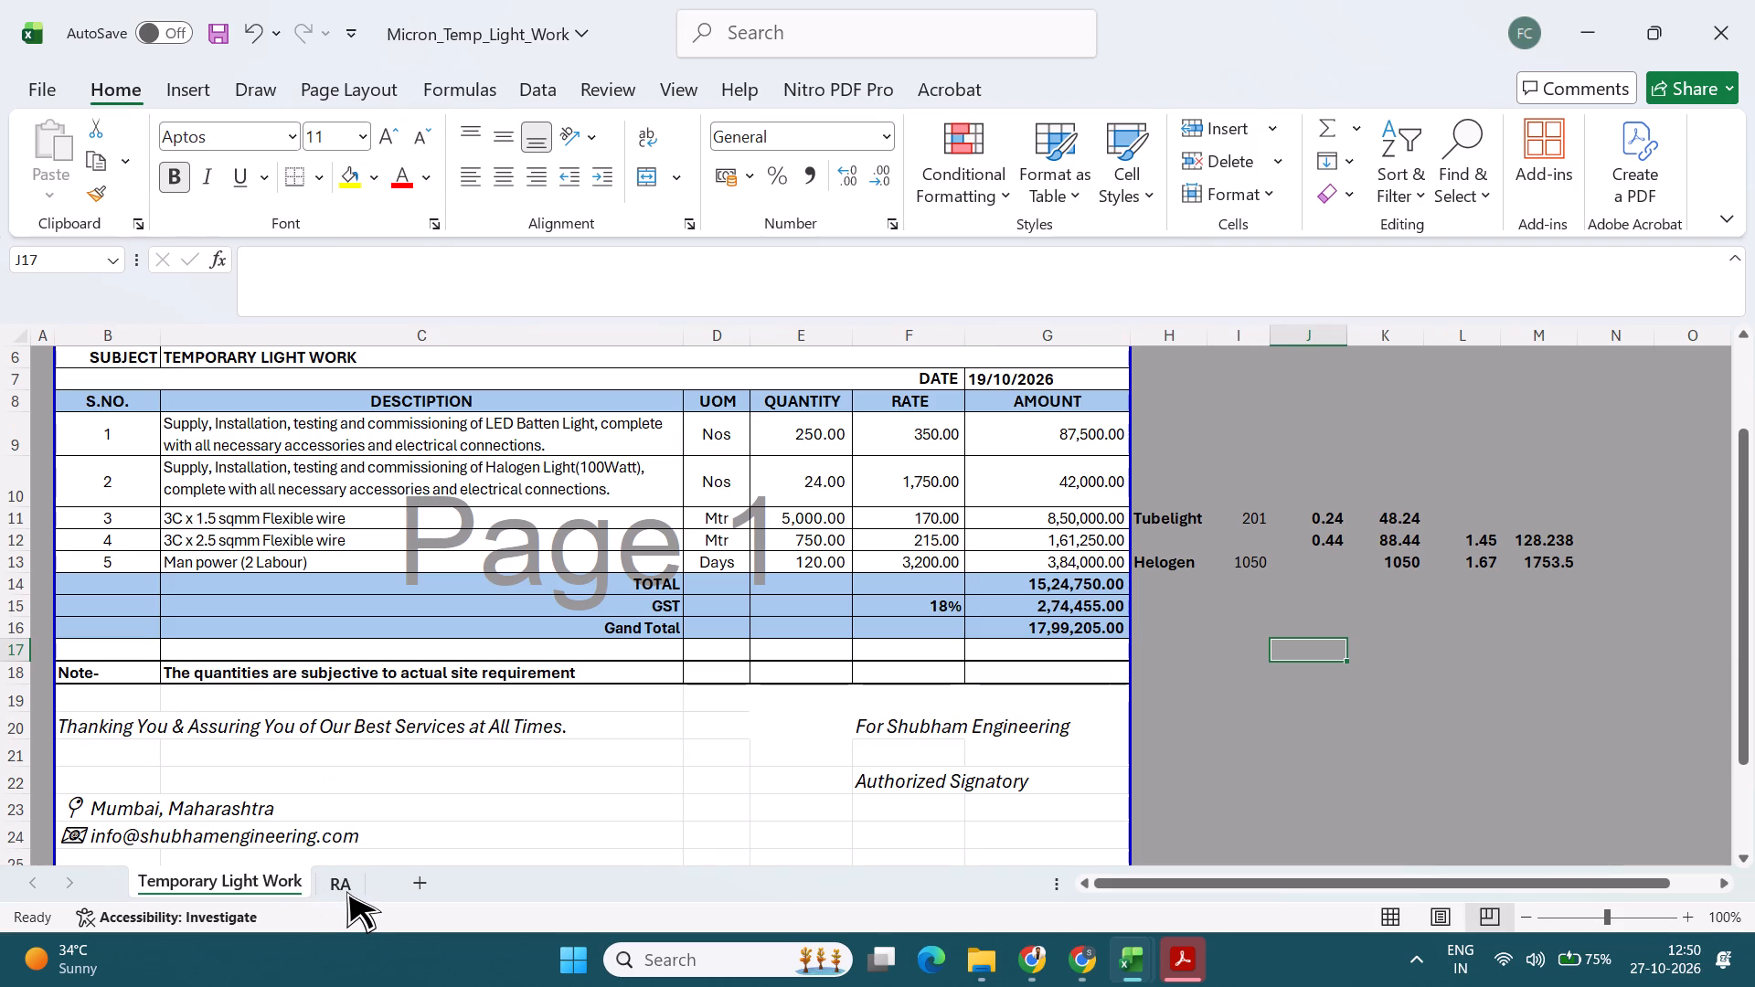
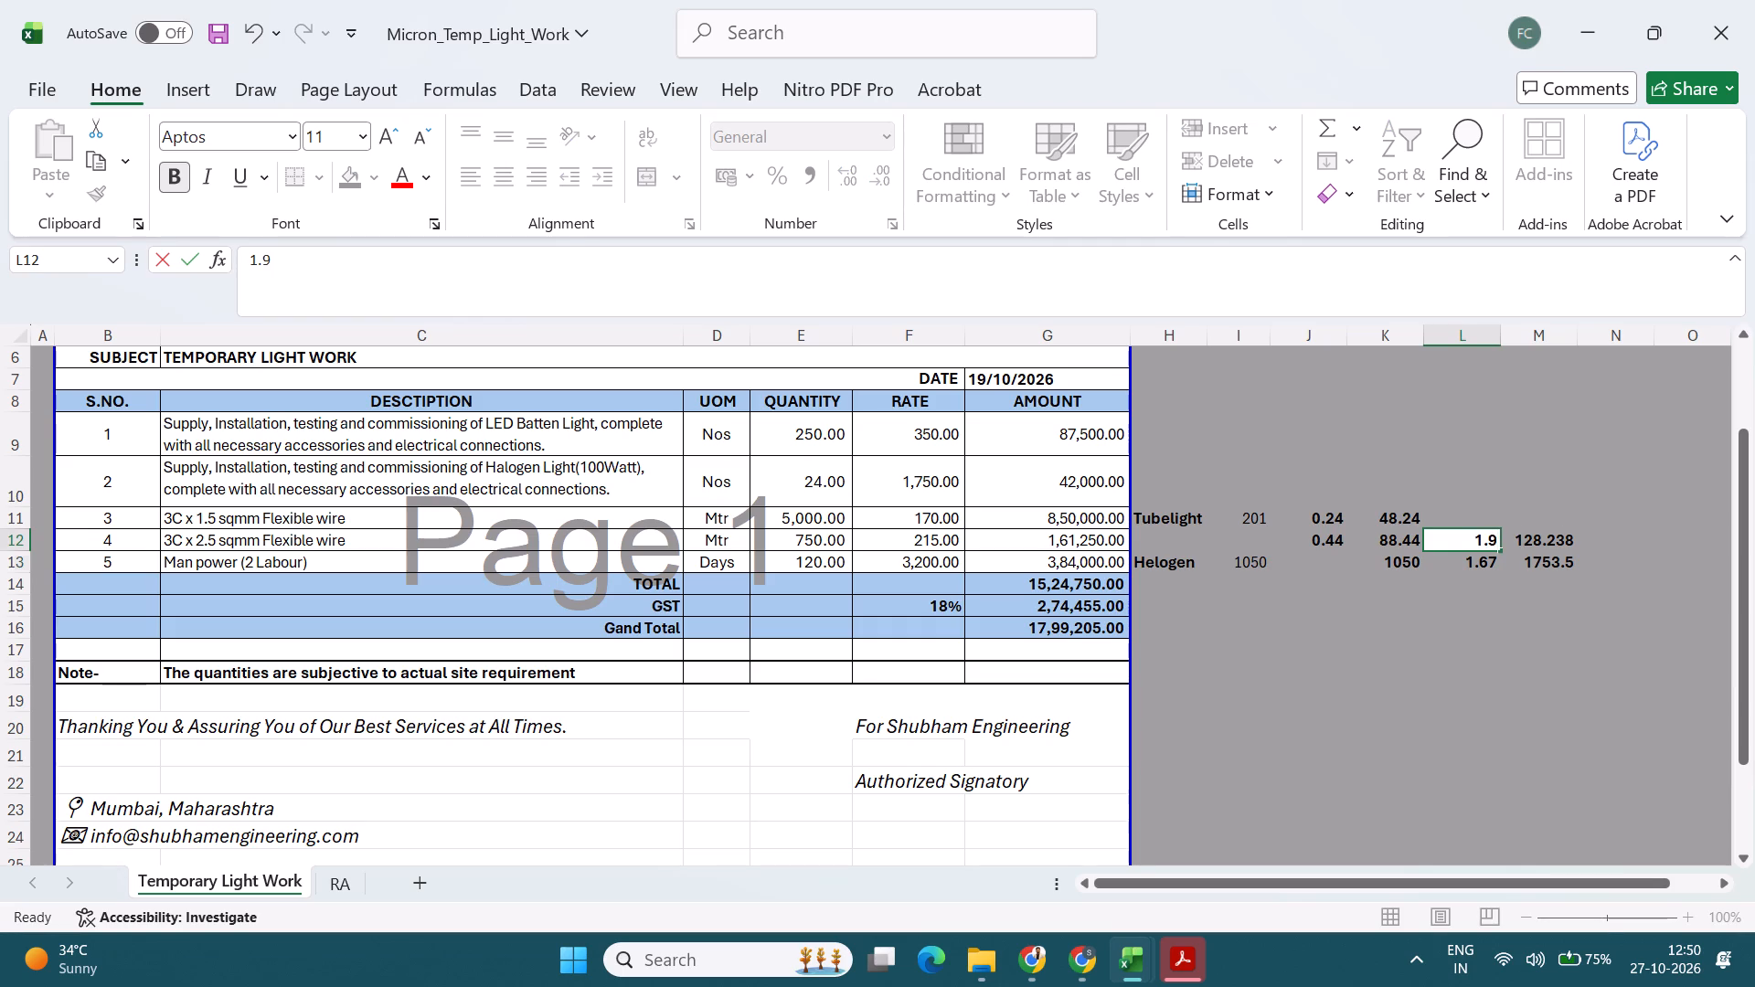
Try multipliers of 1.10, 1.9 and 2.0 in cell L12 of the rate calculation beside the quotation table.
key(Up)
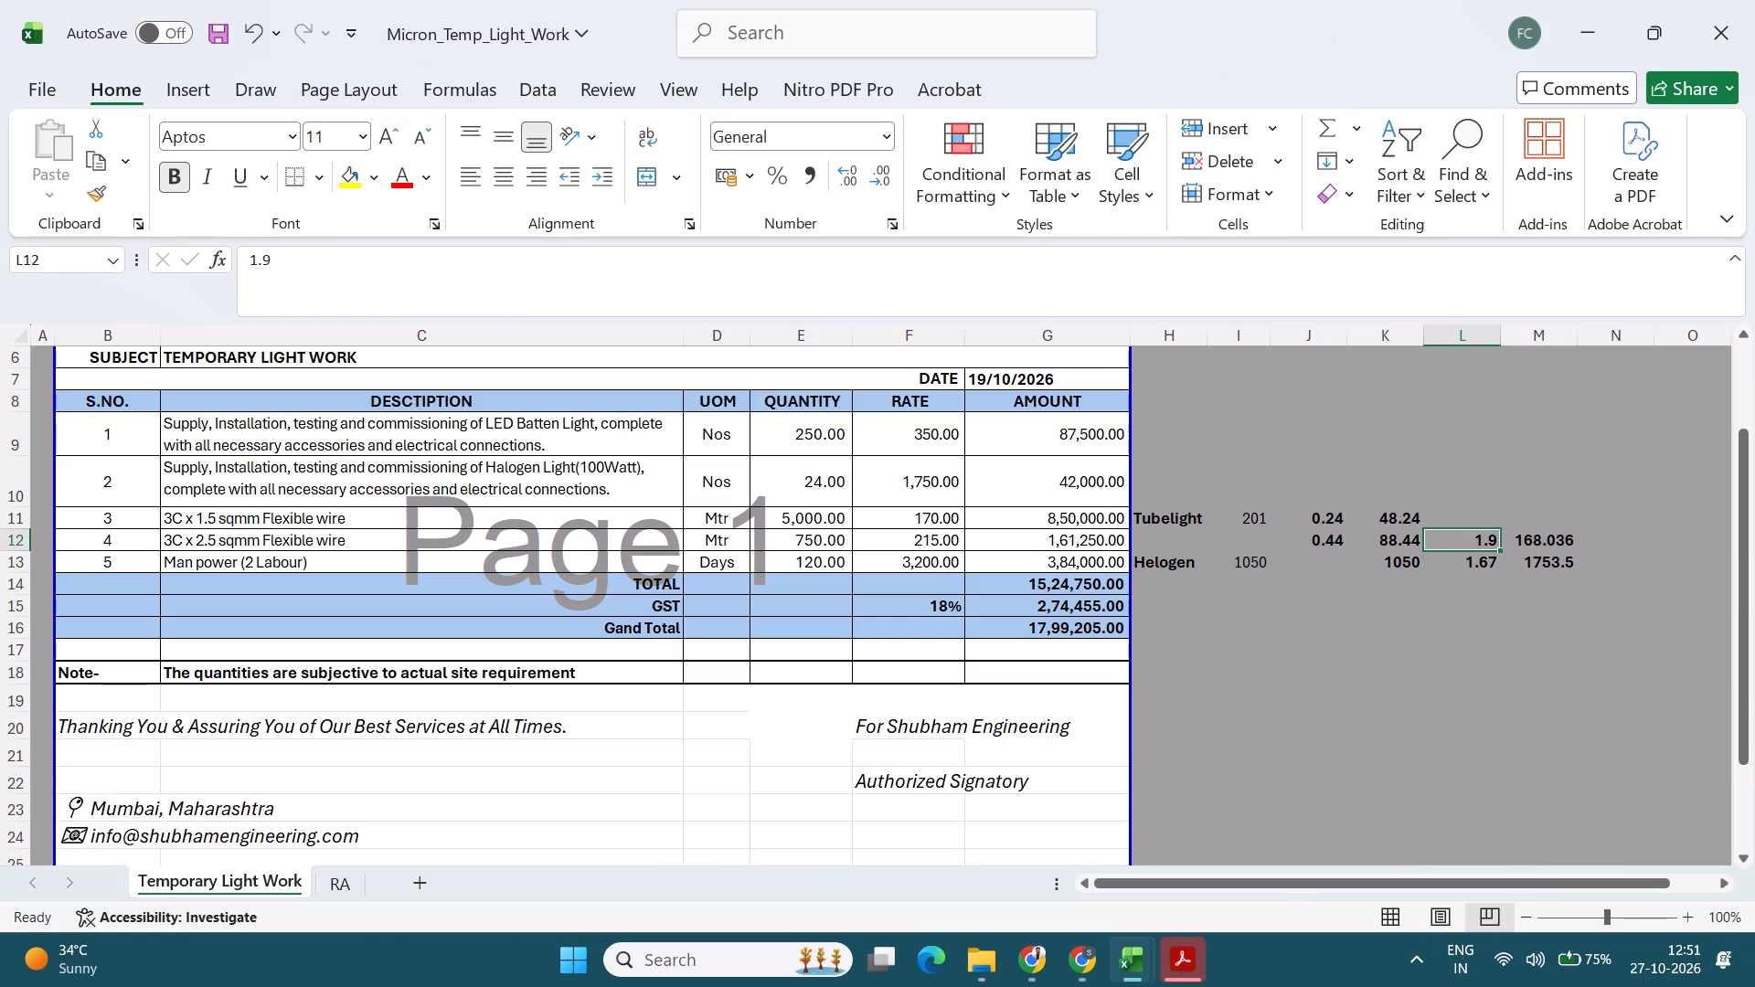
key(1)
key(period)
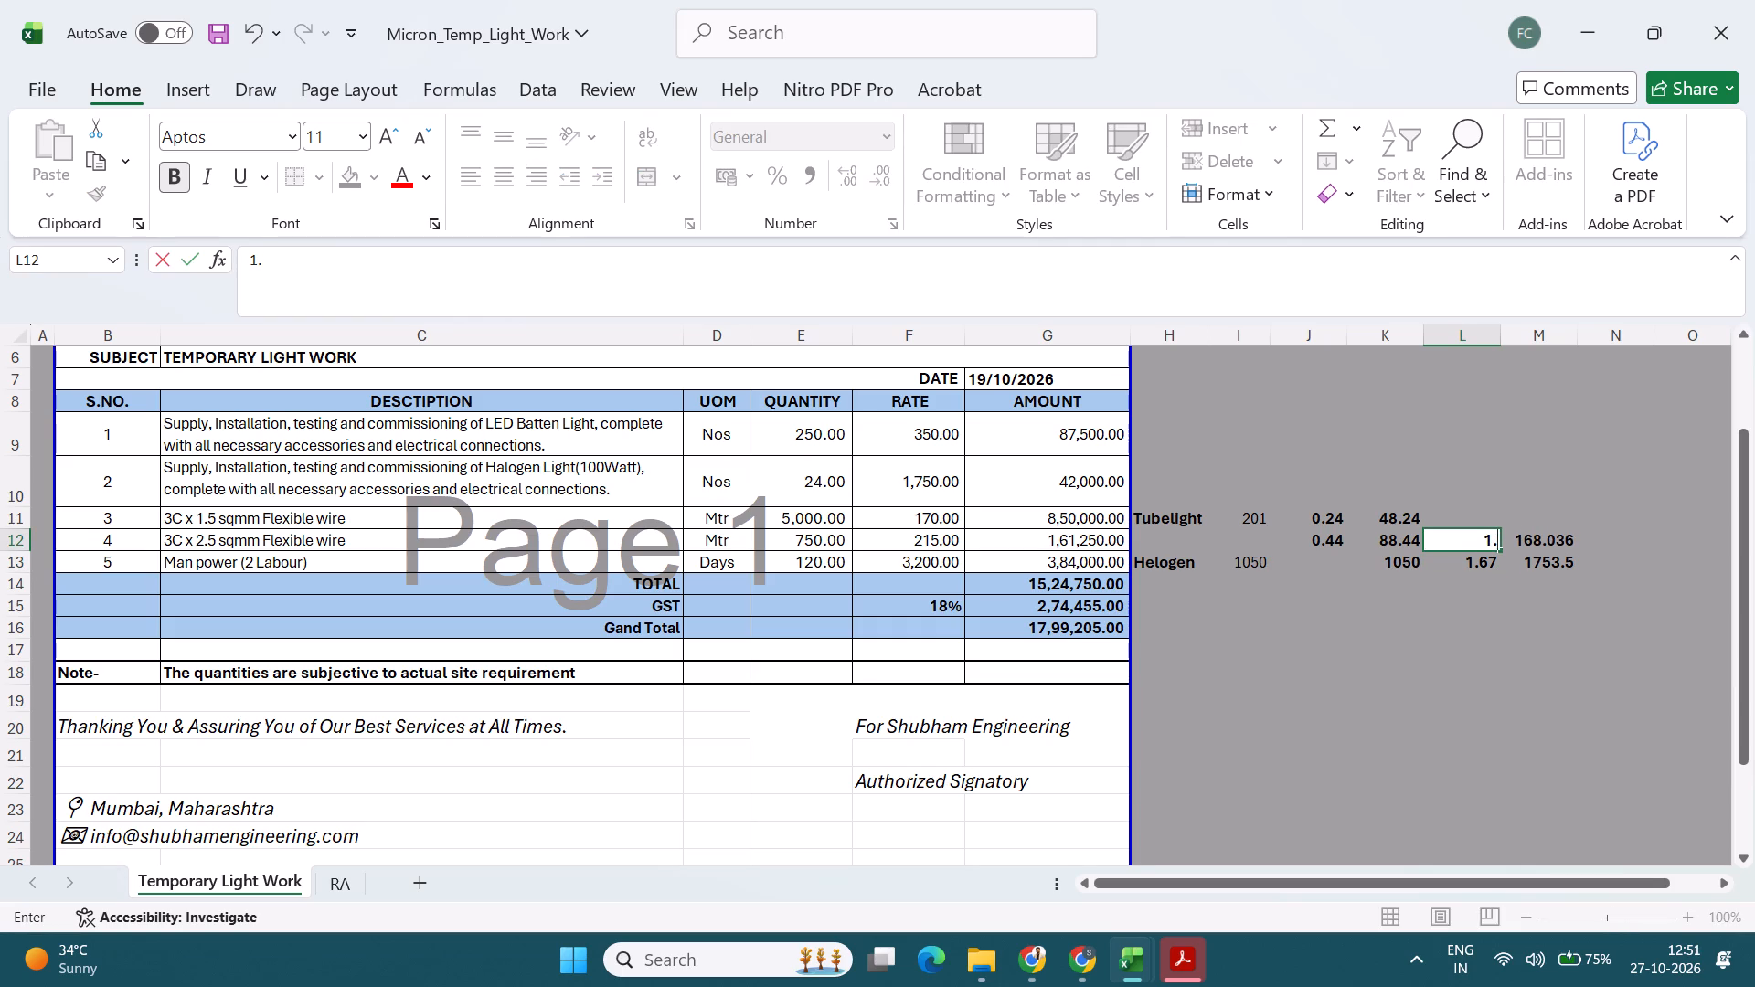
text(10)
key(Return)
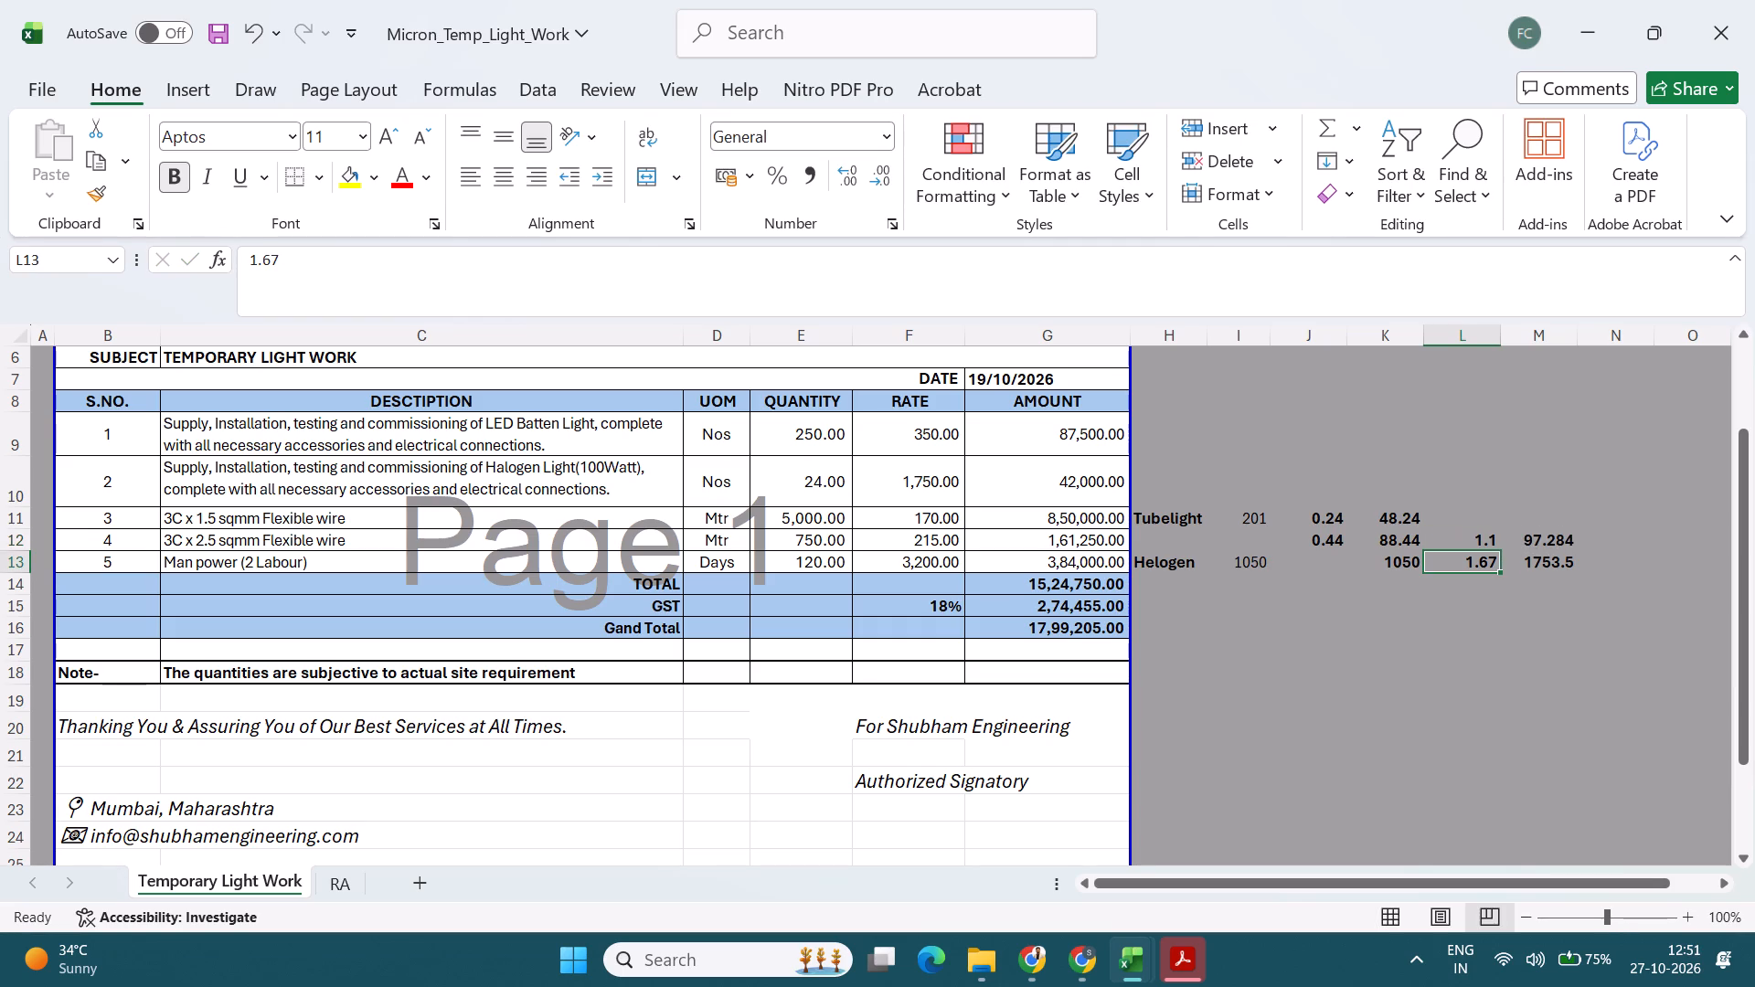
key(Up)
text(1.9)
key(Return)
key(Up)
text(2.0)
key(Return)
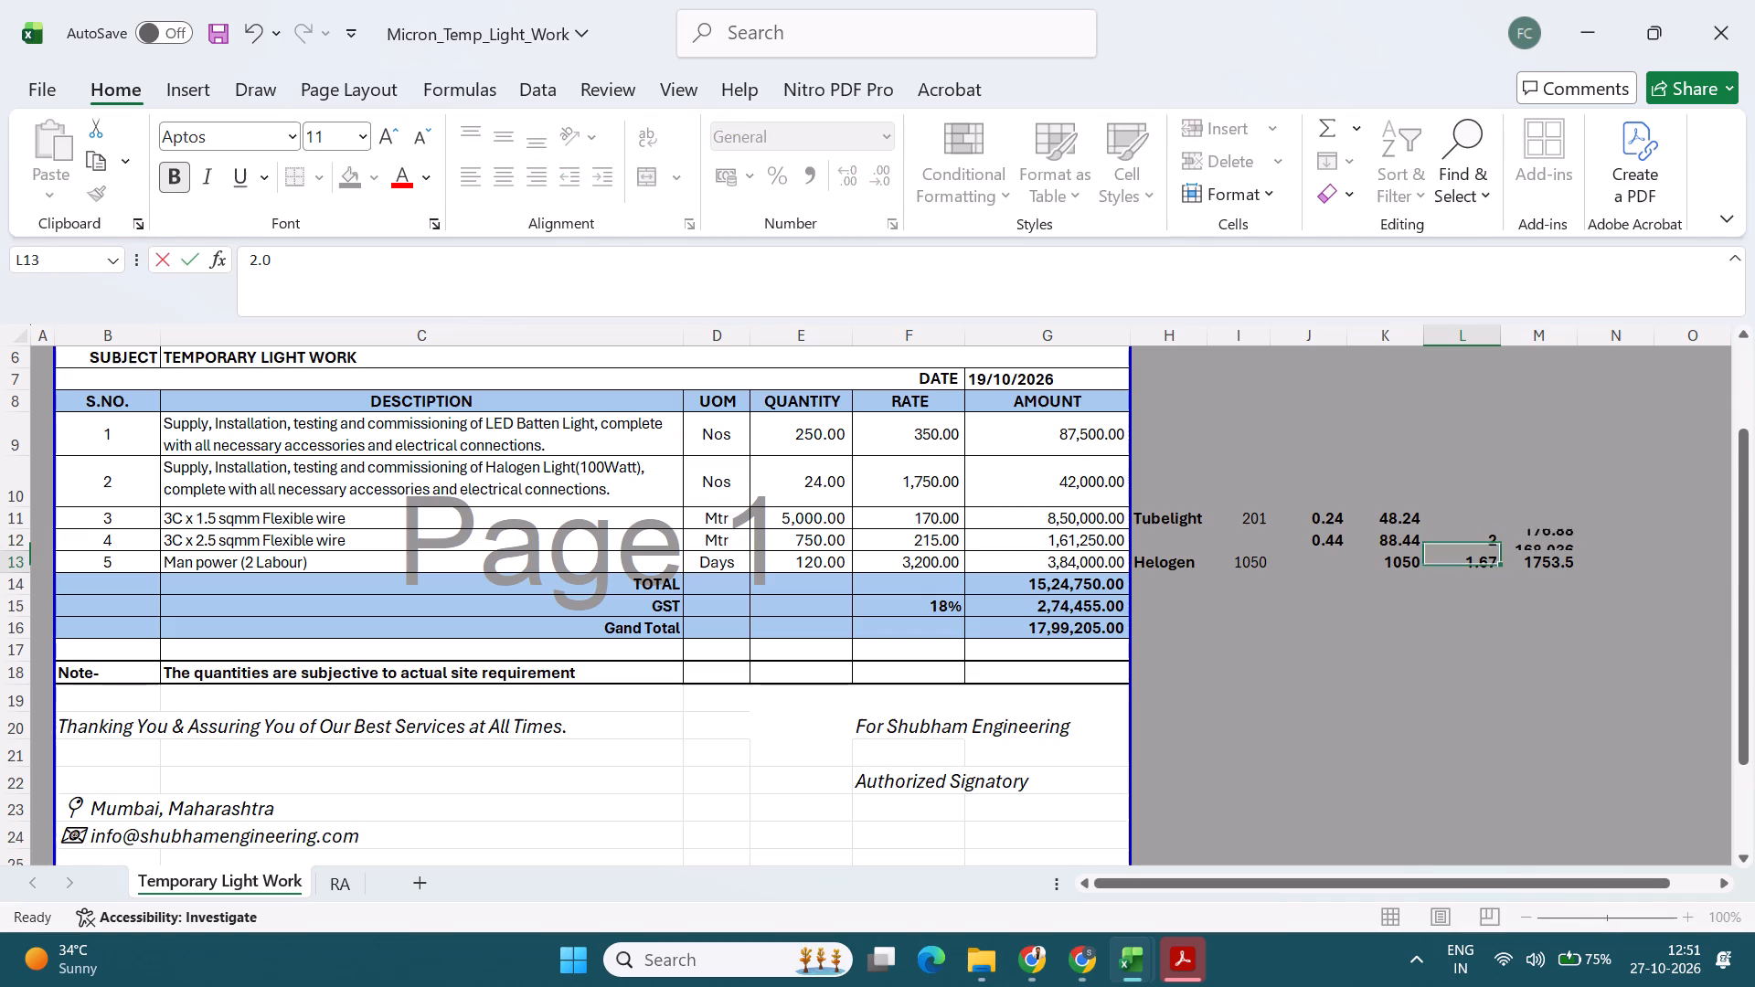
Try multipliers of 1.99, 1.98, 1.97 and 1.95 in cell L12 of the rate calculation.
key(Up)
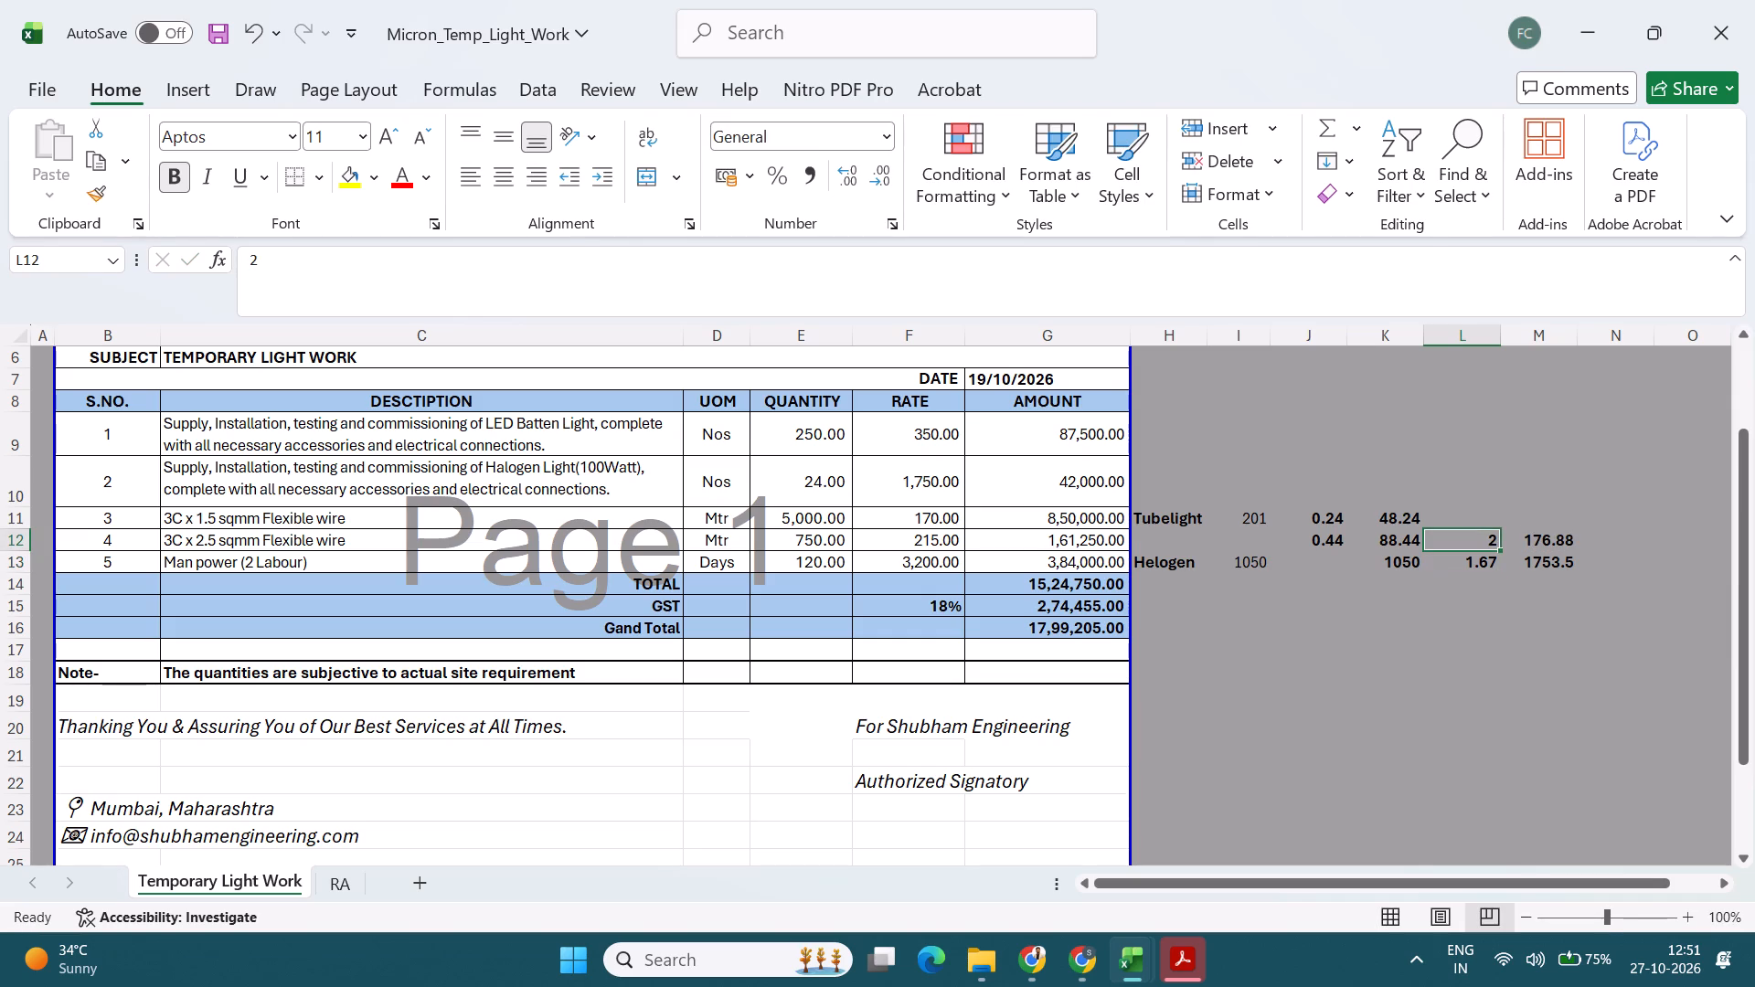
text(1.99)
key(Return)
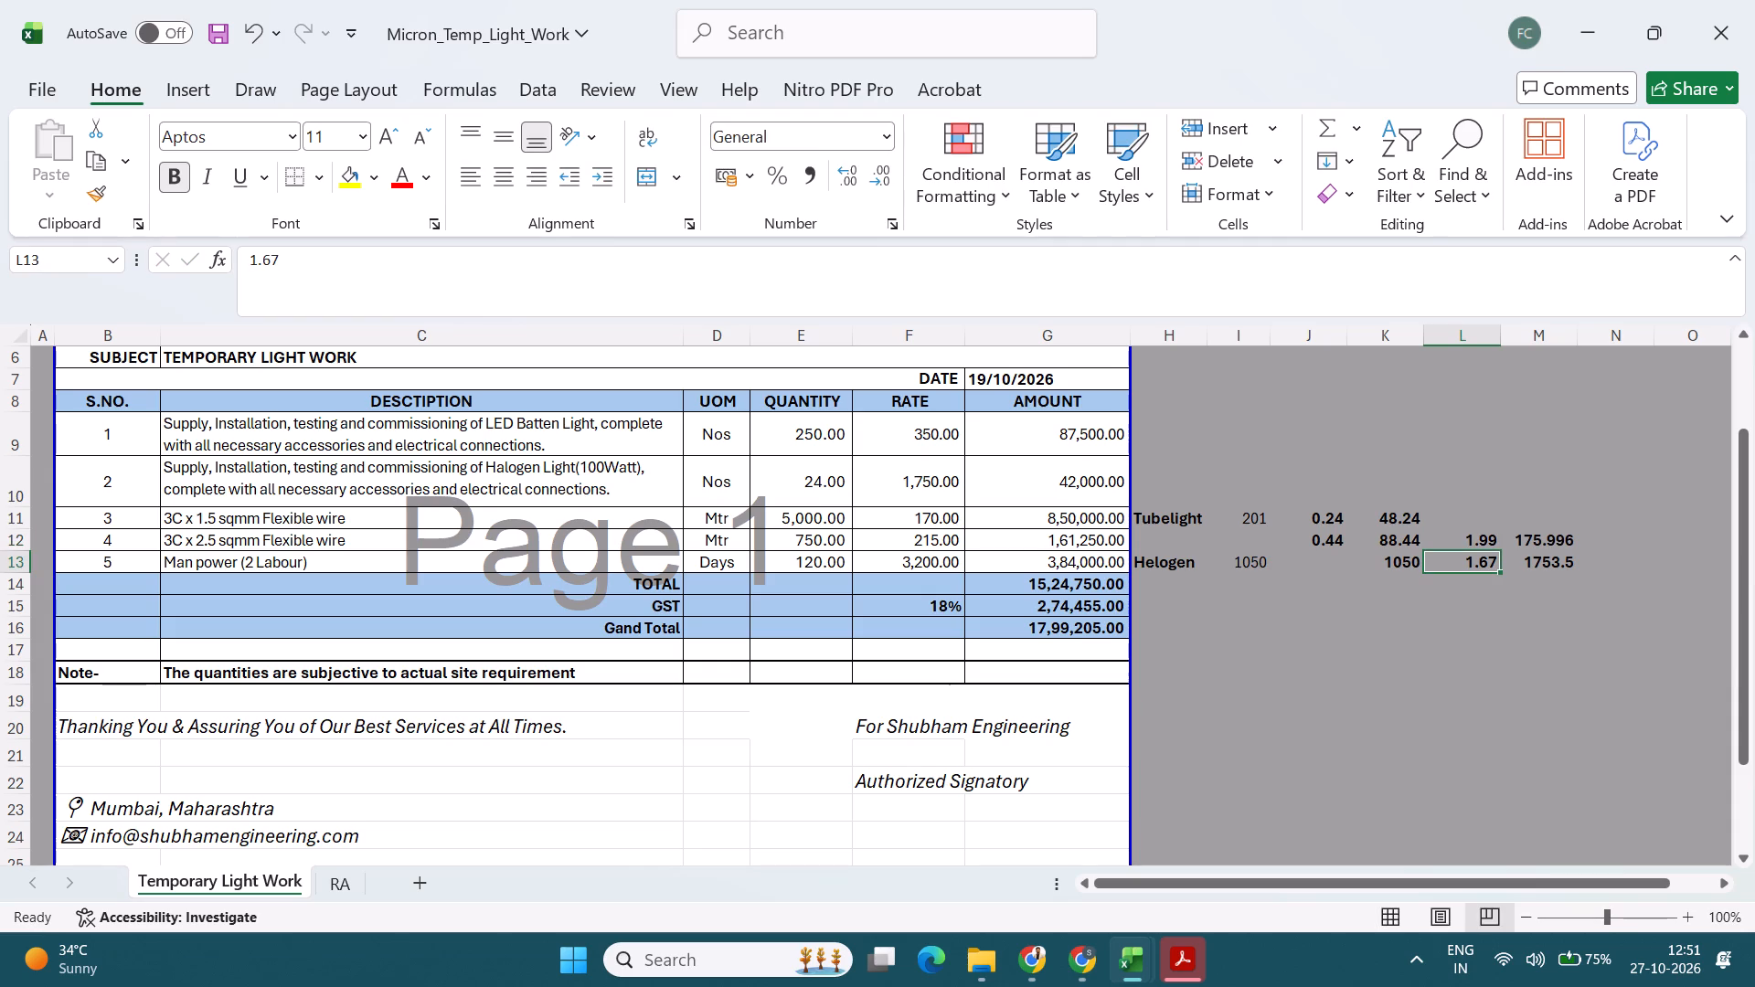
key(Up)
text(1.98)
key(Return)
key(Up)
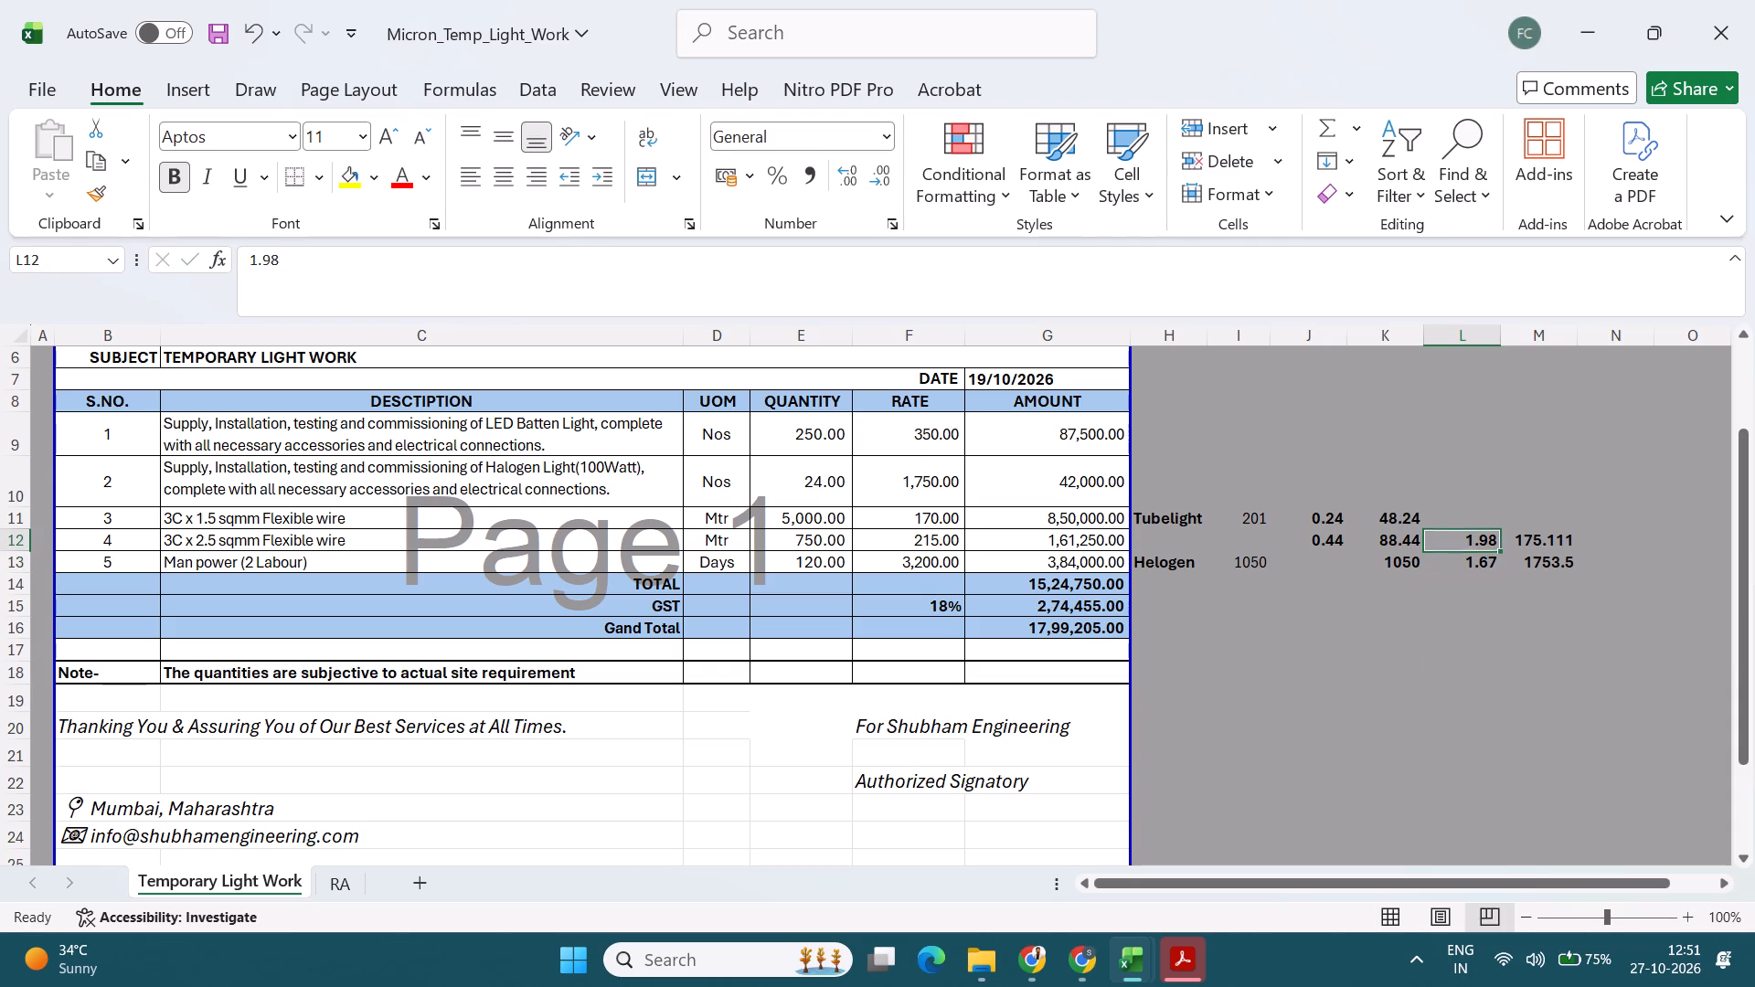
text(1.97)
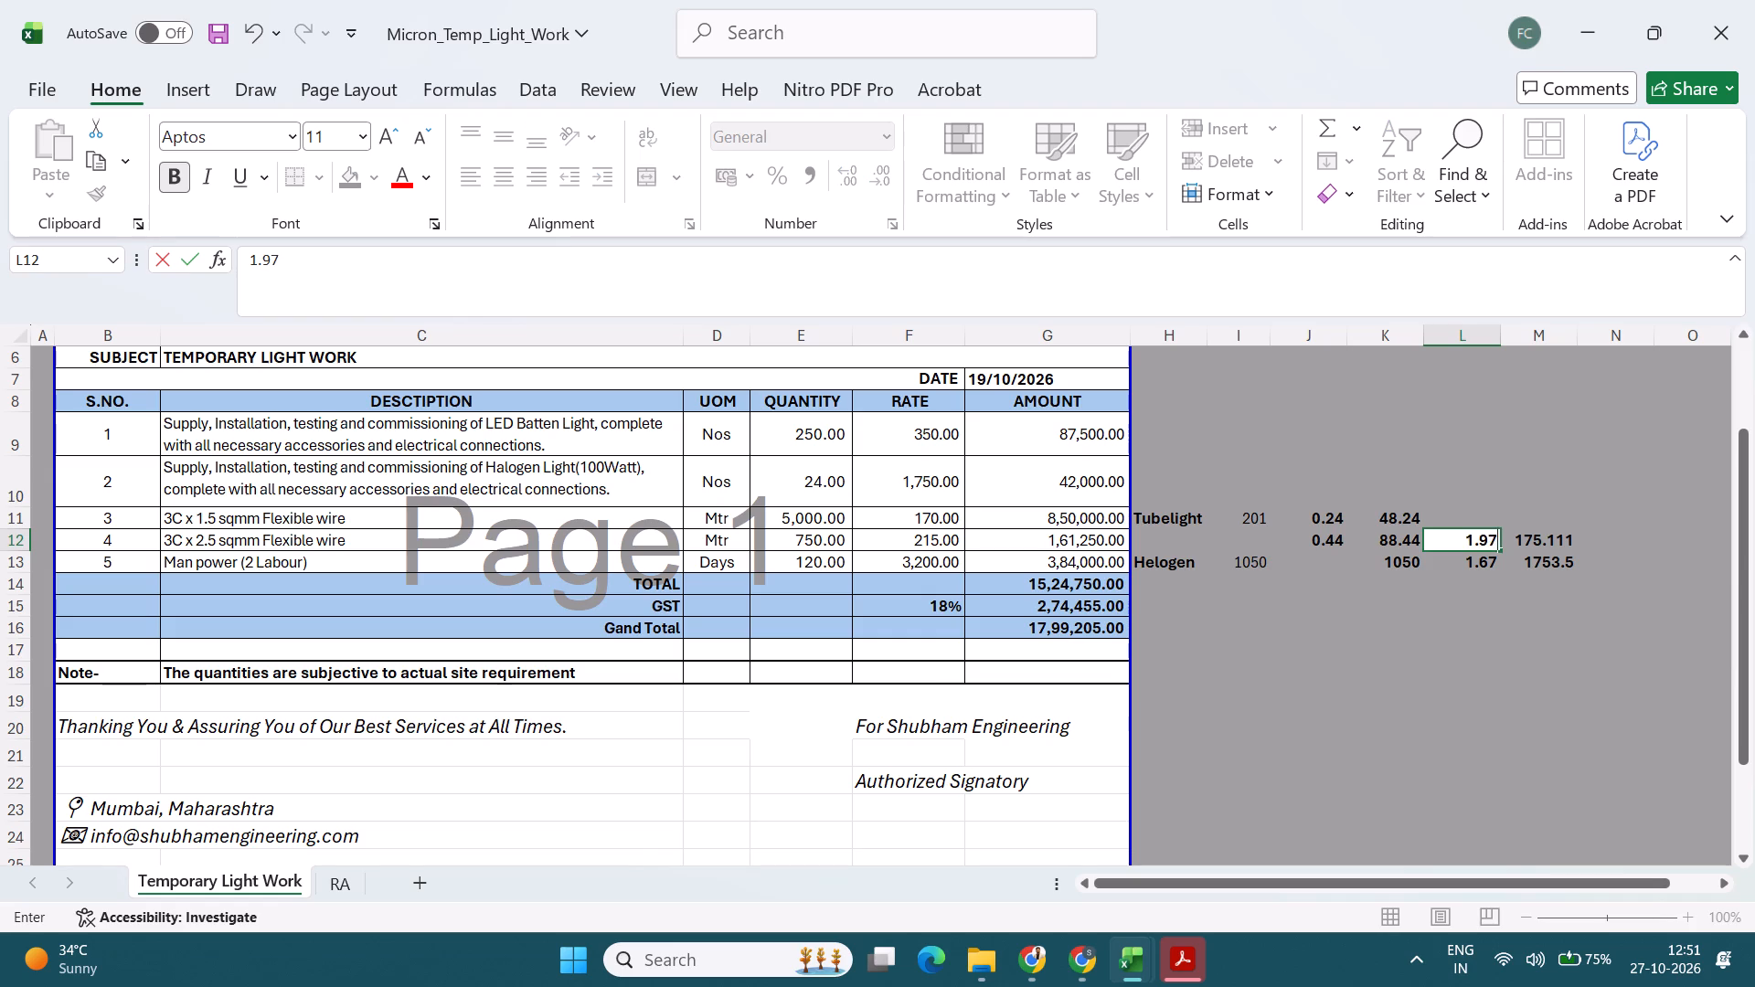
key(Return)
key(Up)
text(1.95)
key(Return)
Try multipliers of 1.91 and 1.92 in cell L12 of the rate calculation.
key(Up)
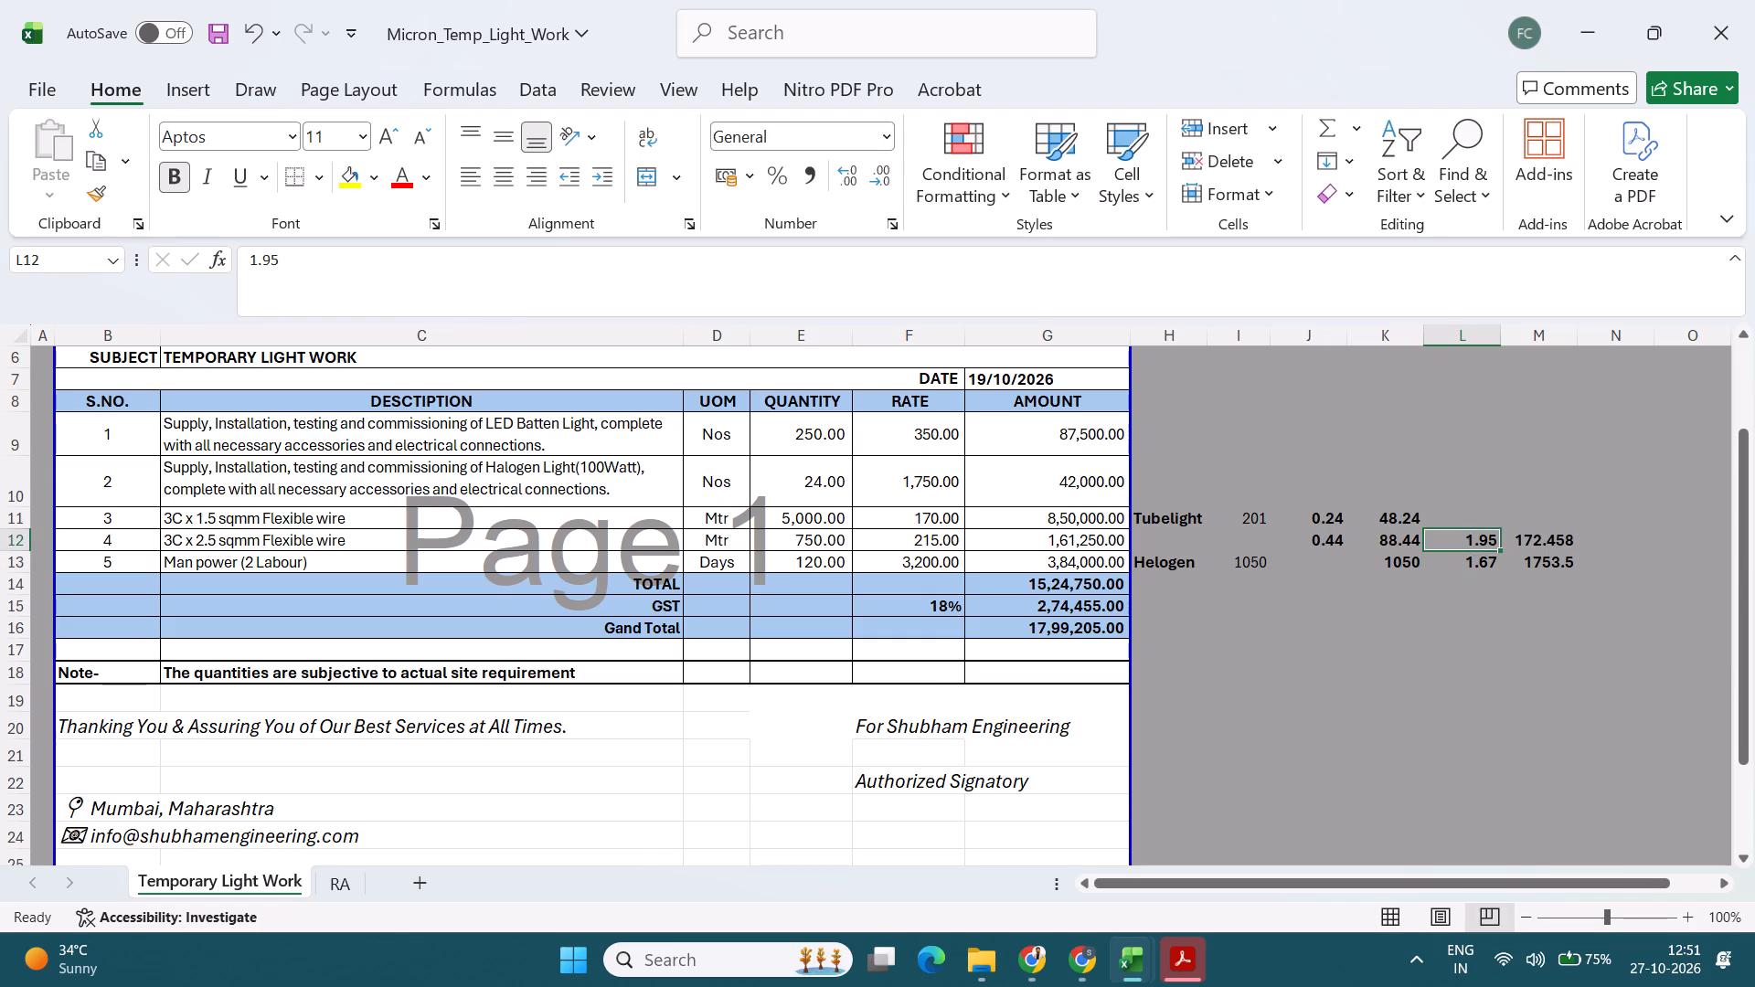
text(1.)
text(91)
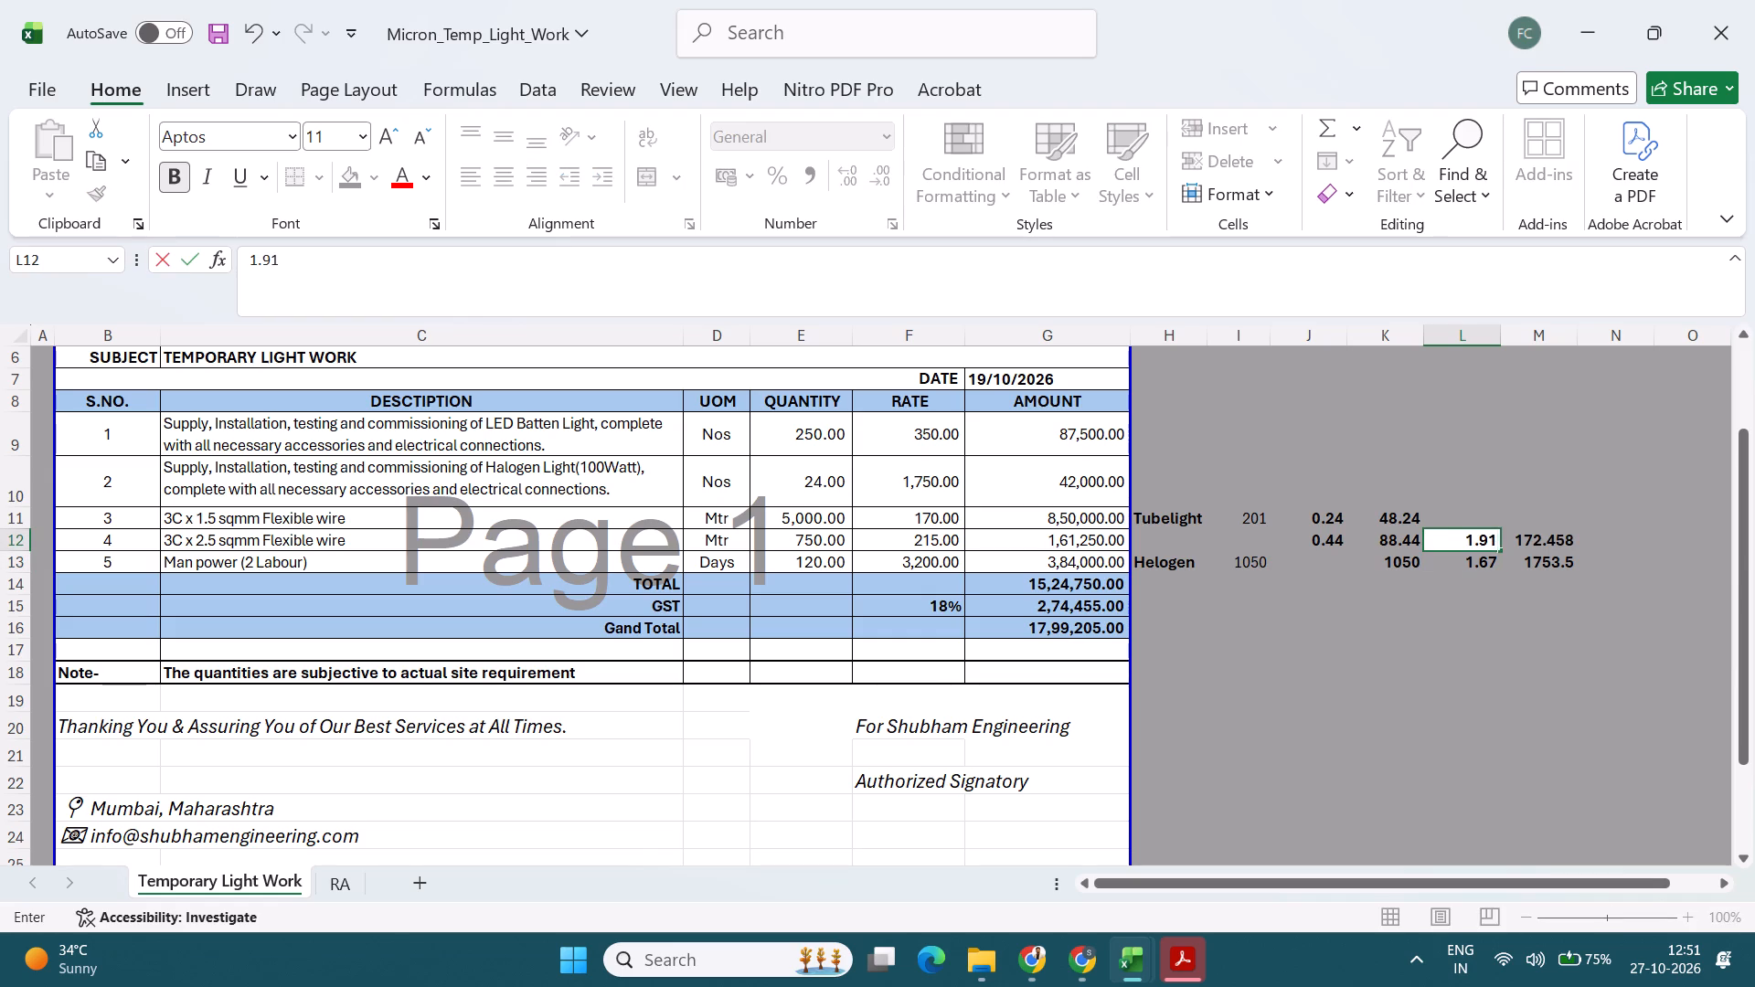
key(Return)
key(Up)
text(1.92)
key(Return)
Set the multiplier in cell L12, in the calculation row above Helogen, to 1.93.
key(Up)
text(1.93)
key(Return)
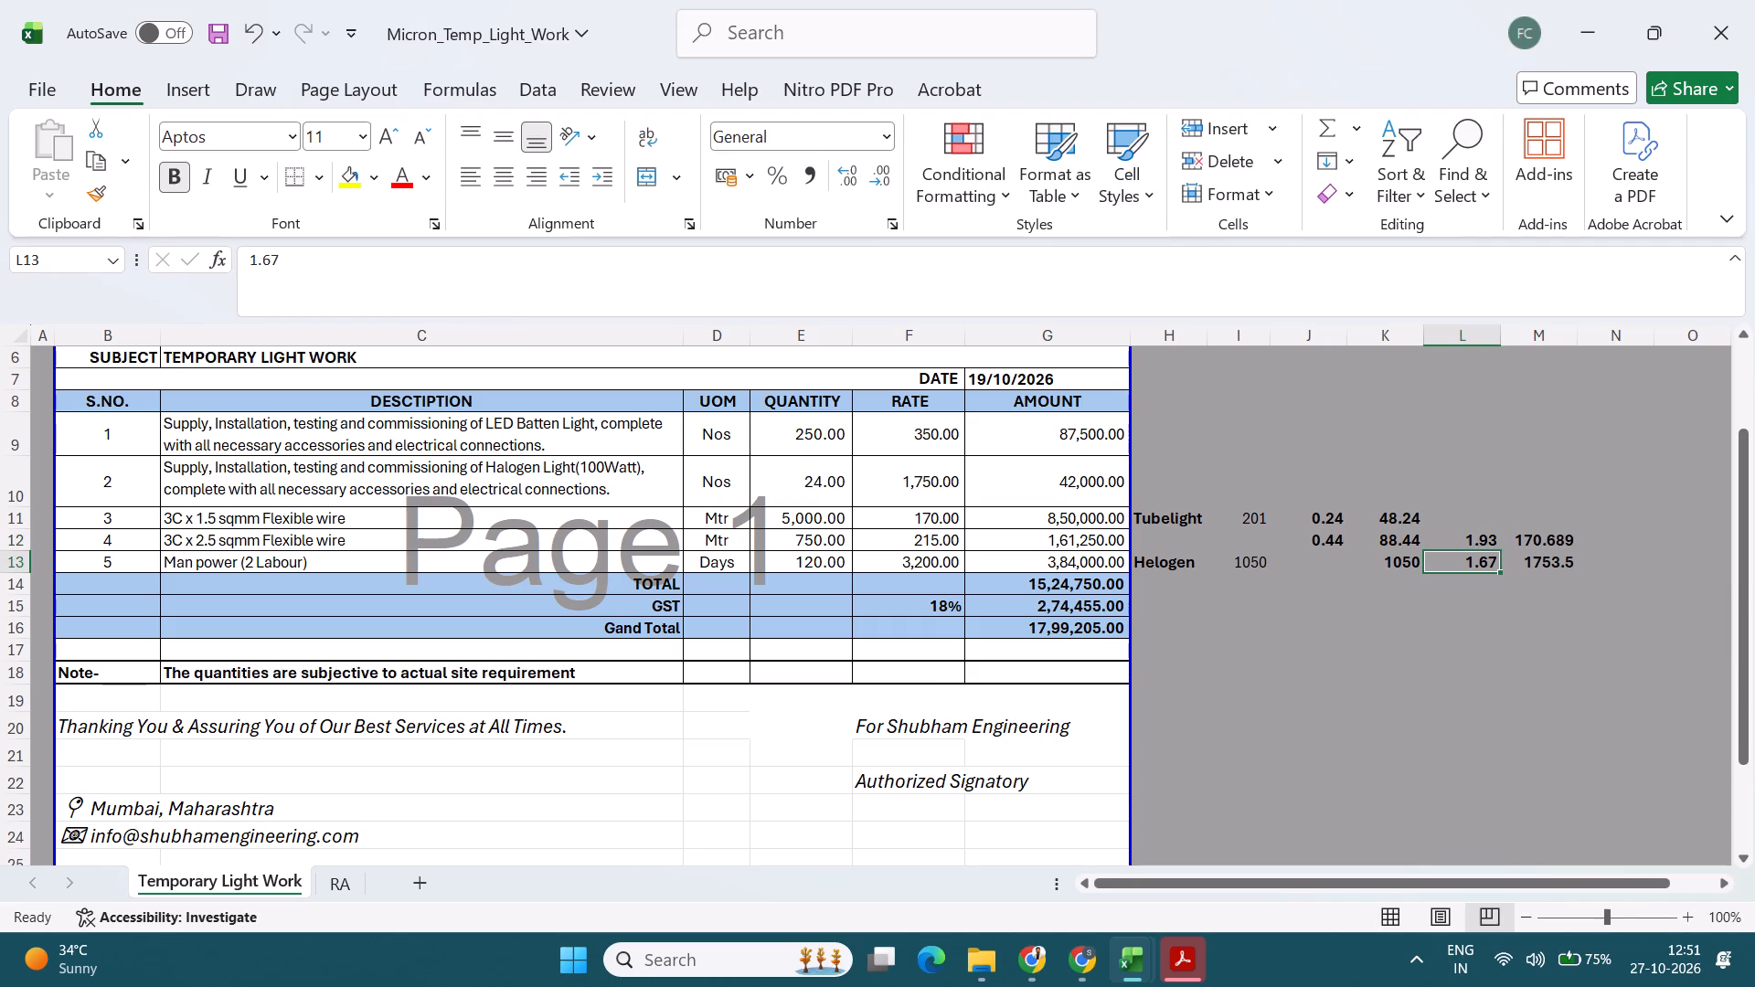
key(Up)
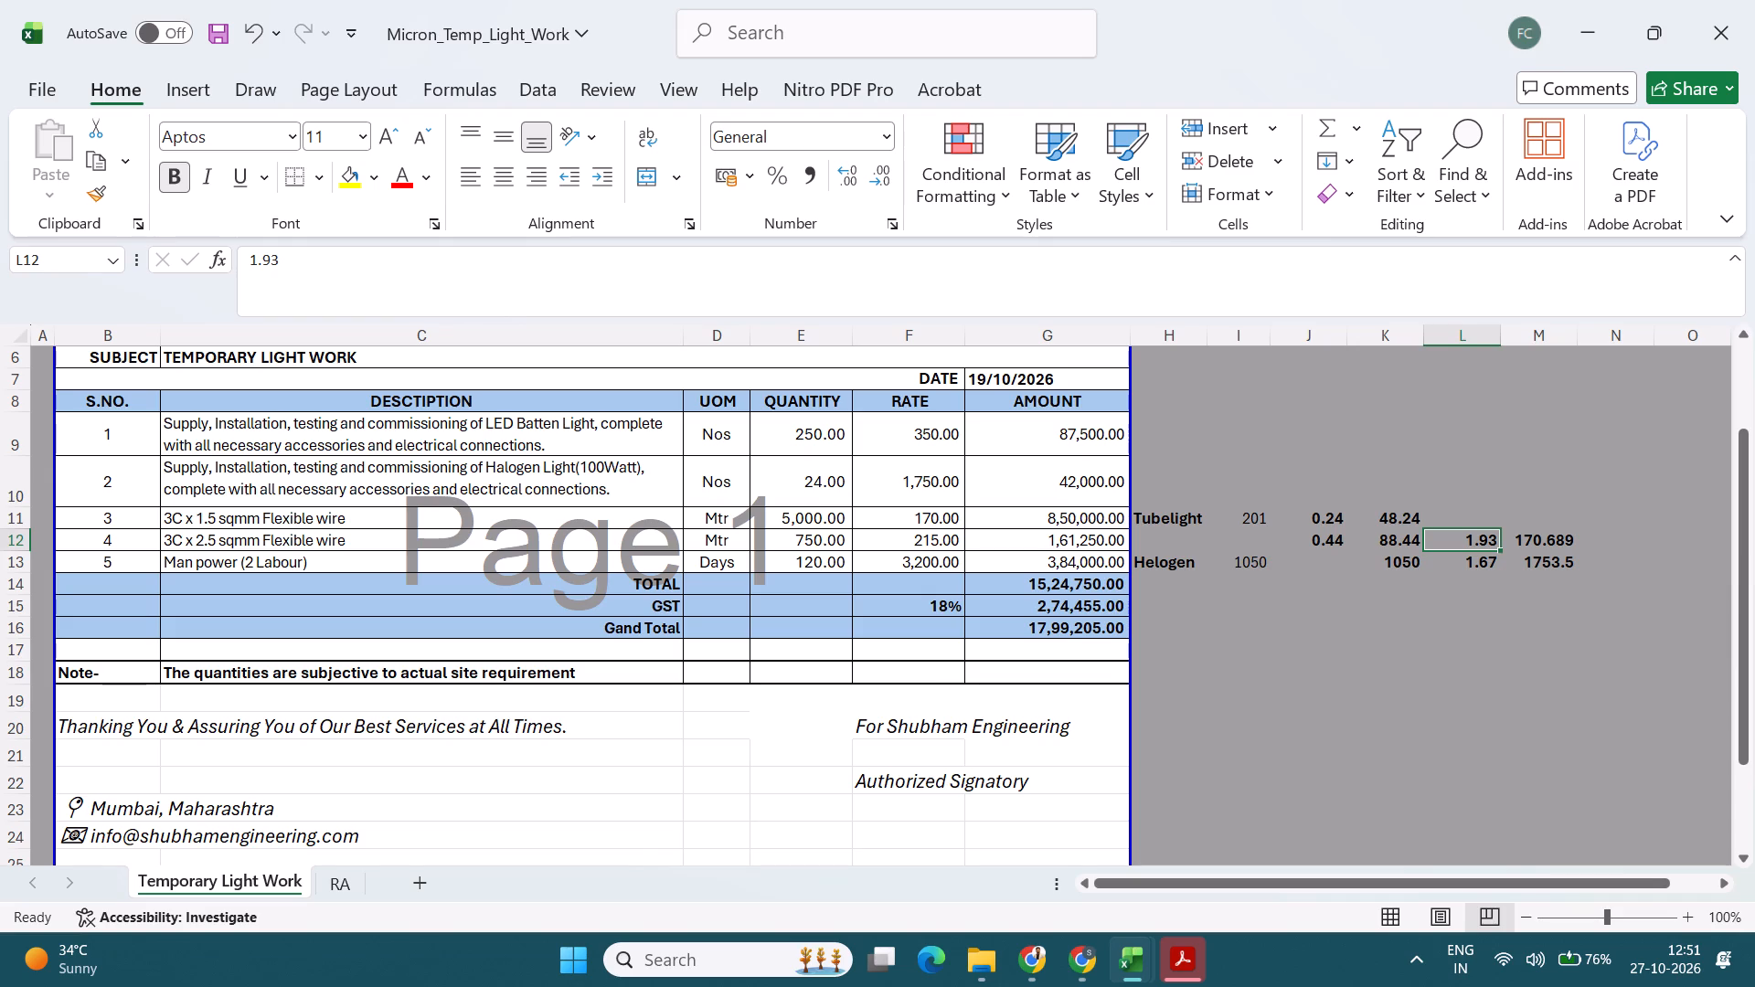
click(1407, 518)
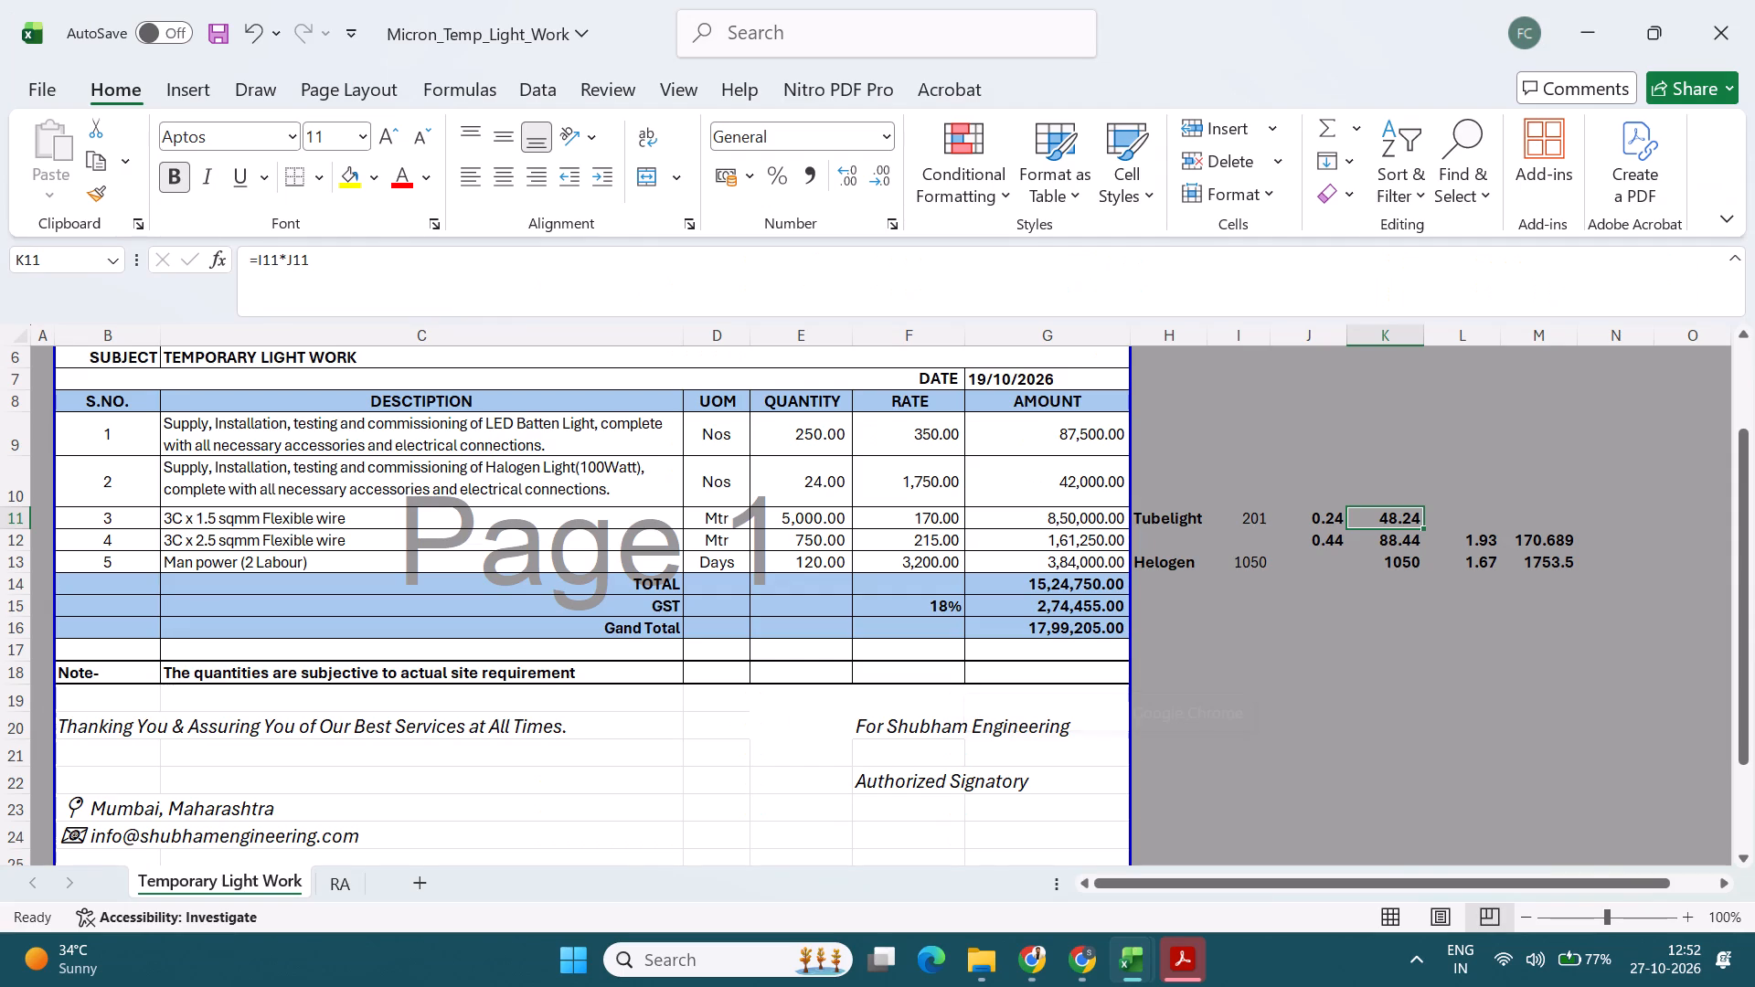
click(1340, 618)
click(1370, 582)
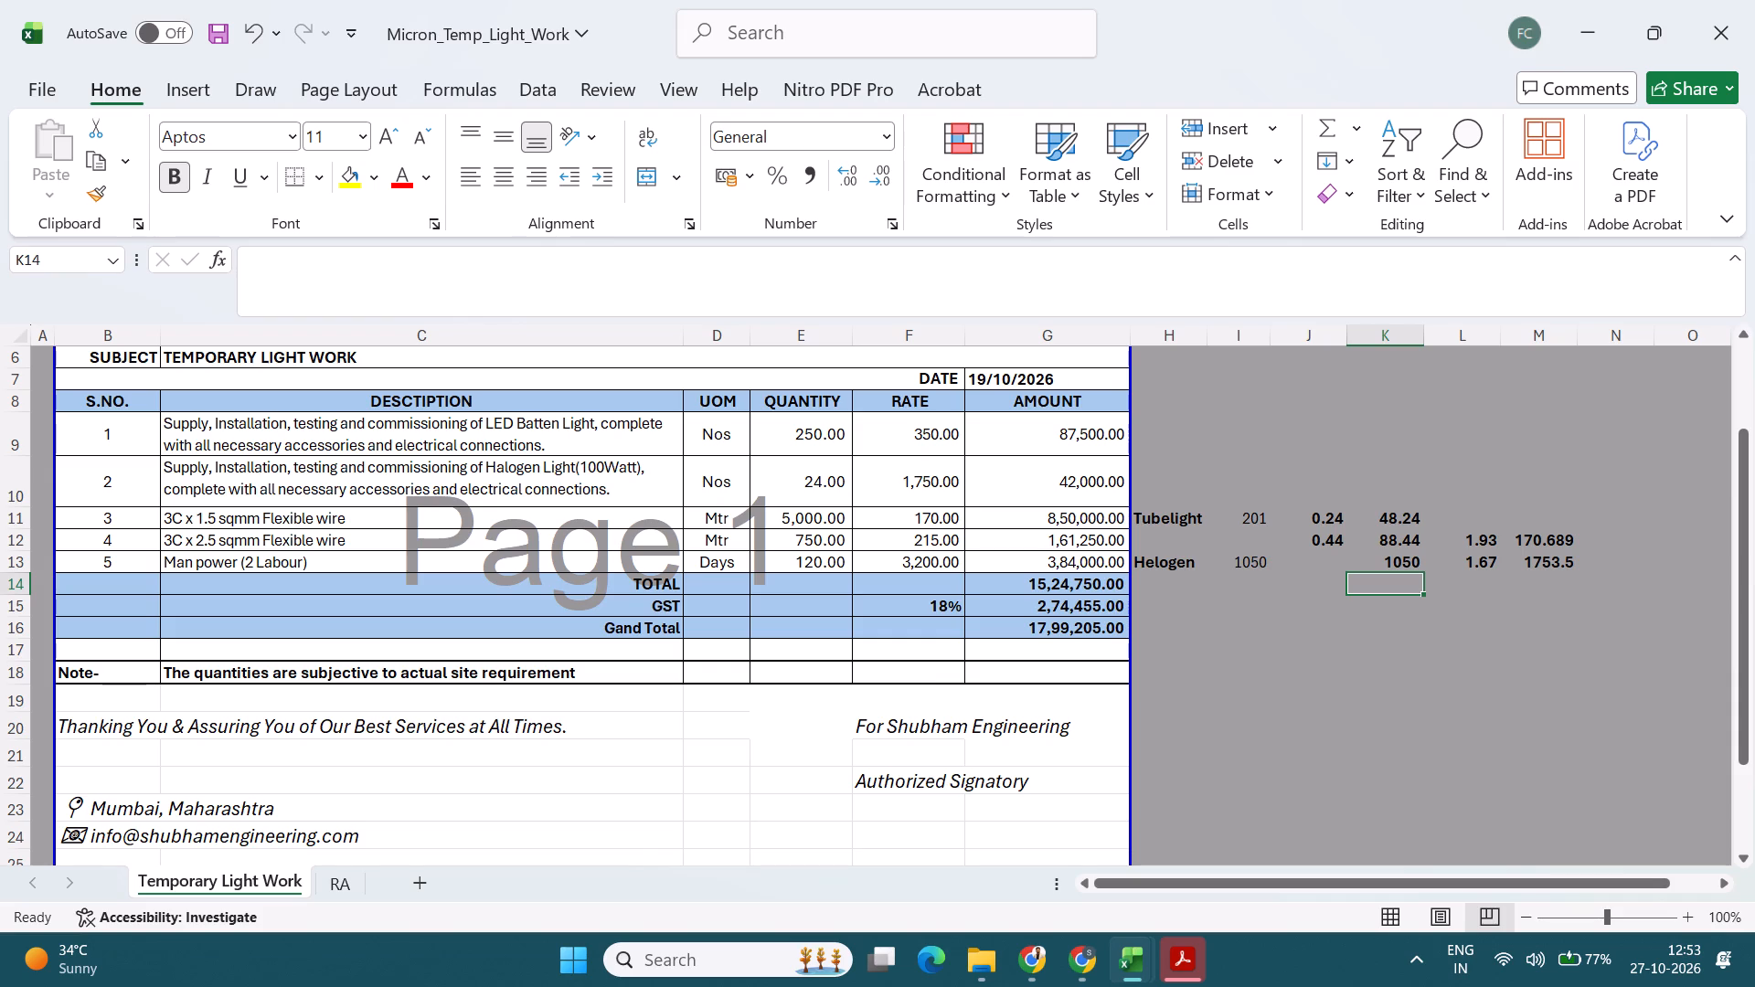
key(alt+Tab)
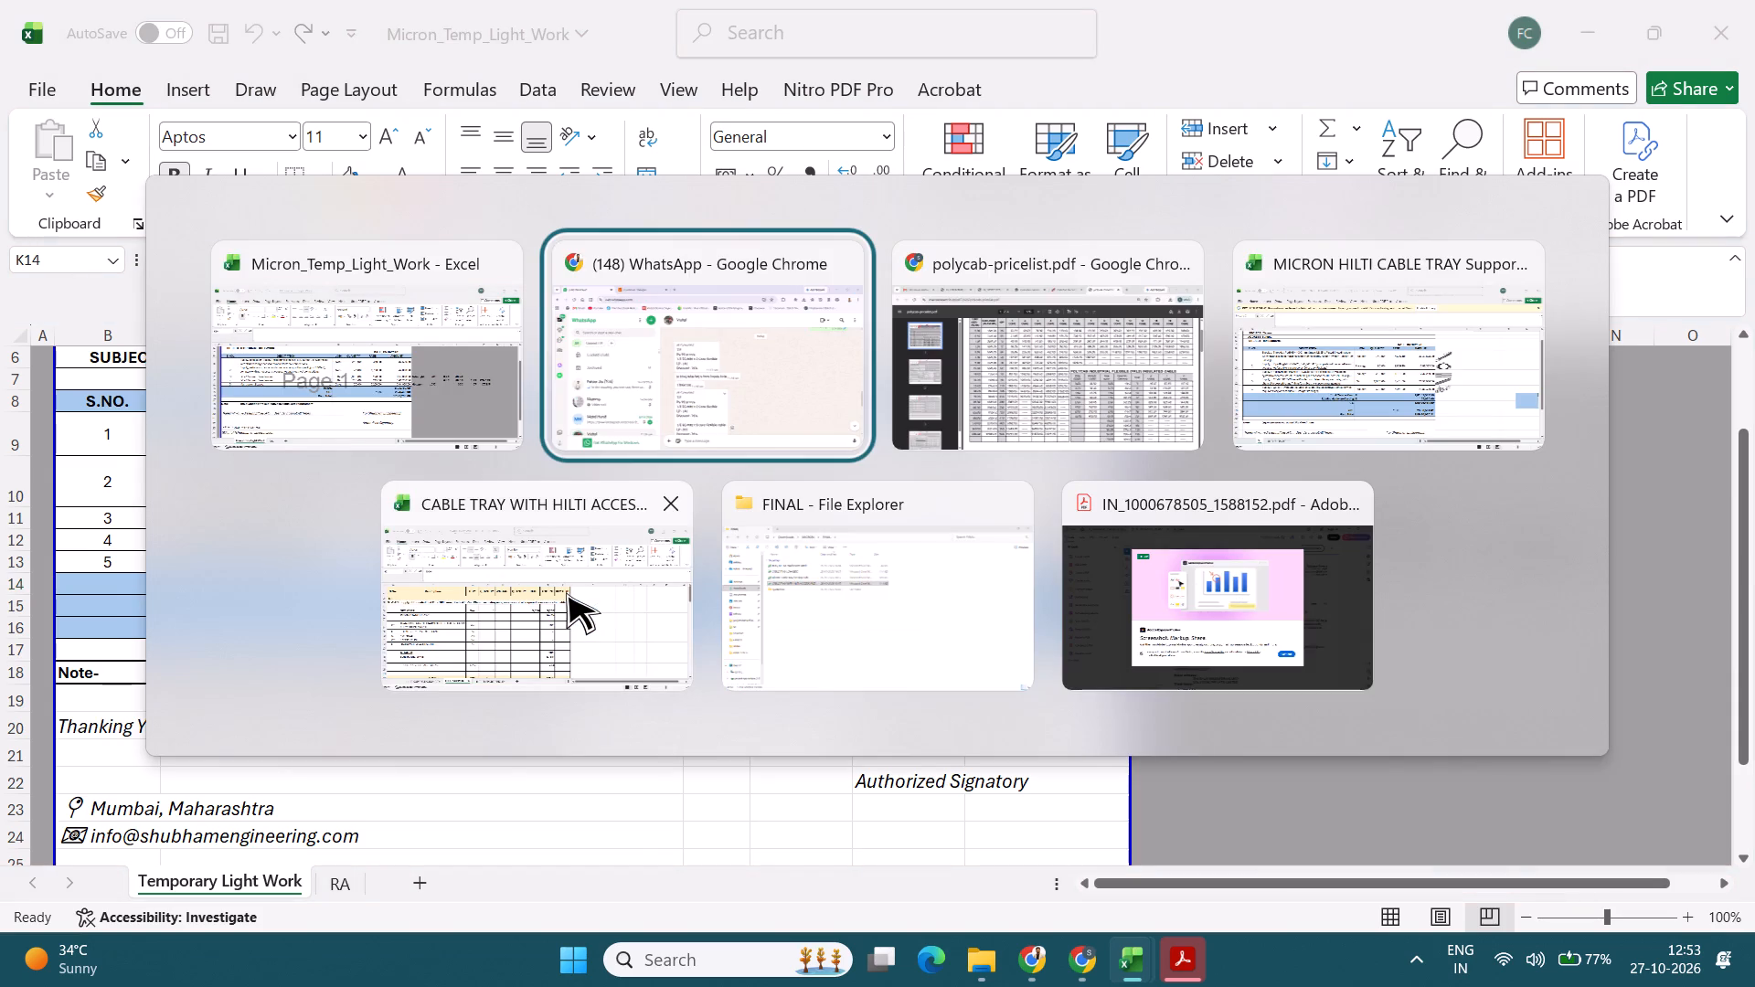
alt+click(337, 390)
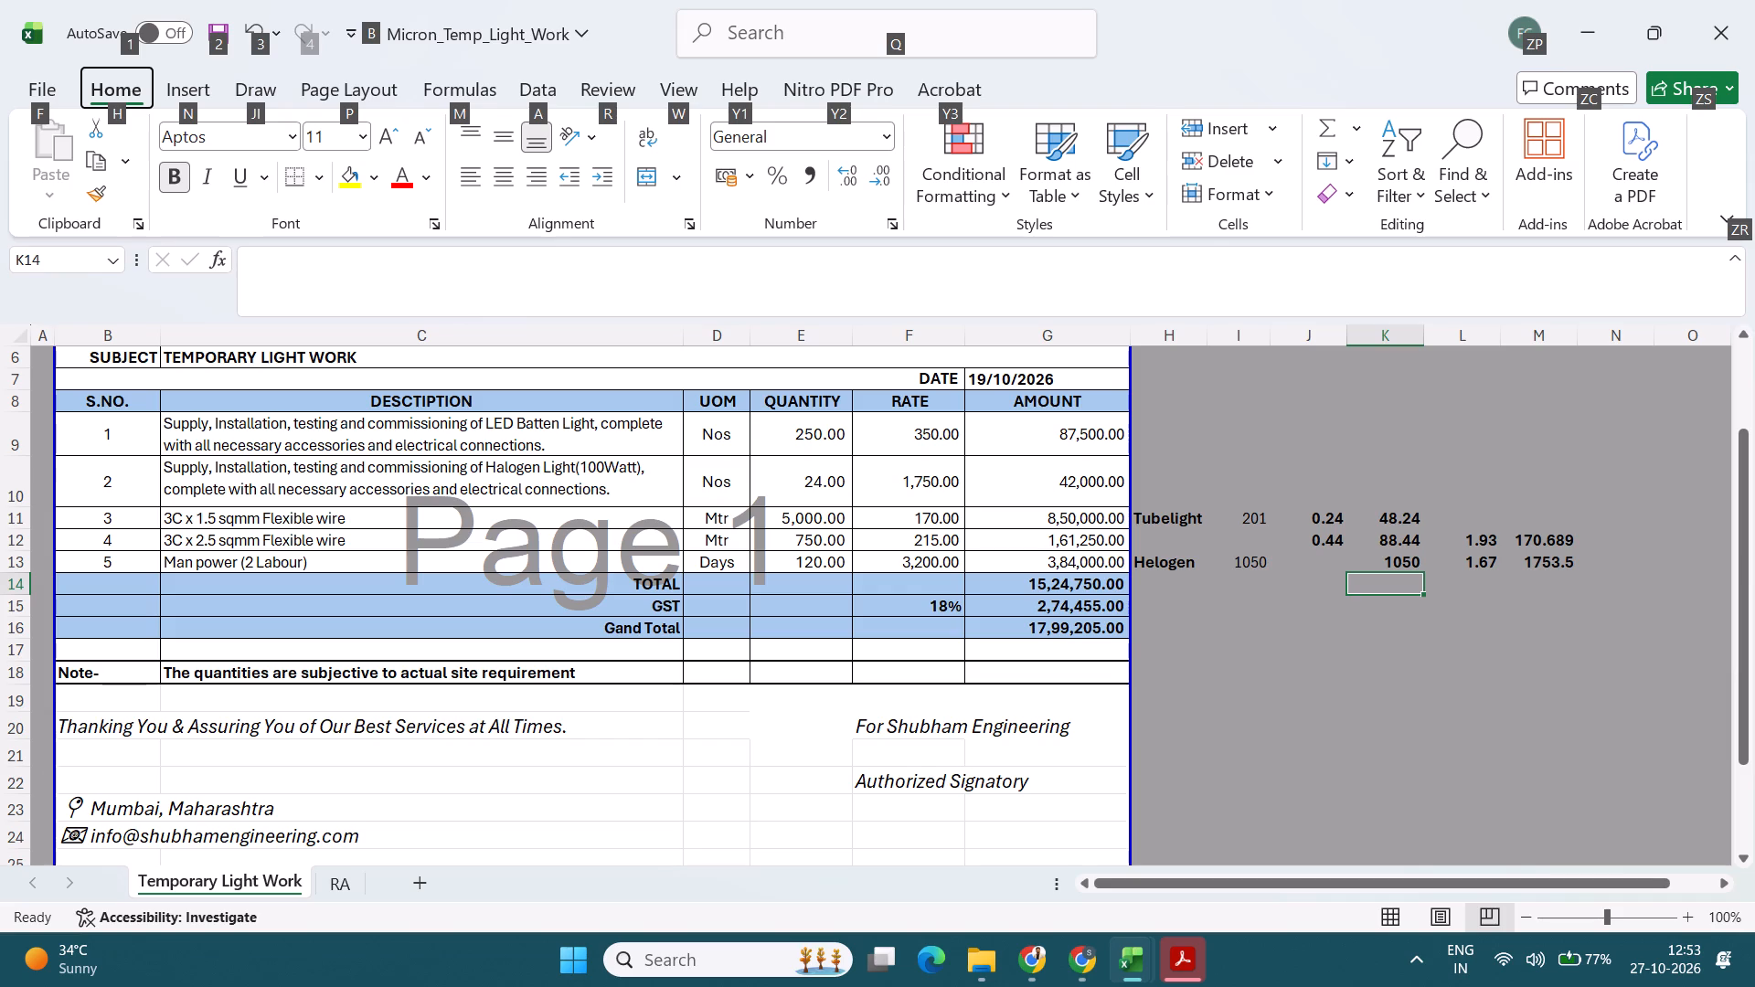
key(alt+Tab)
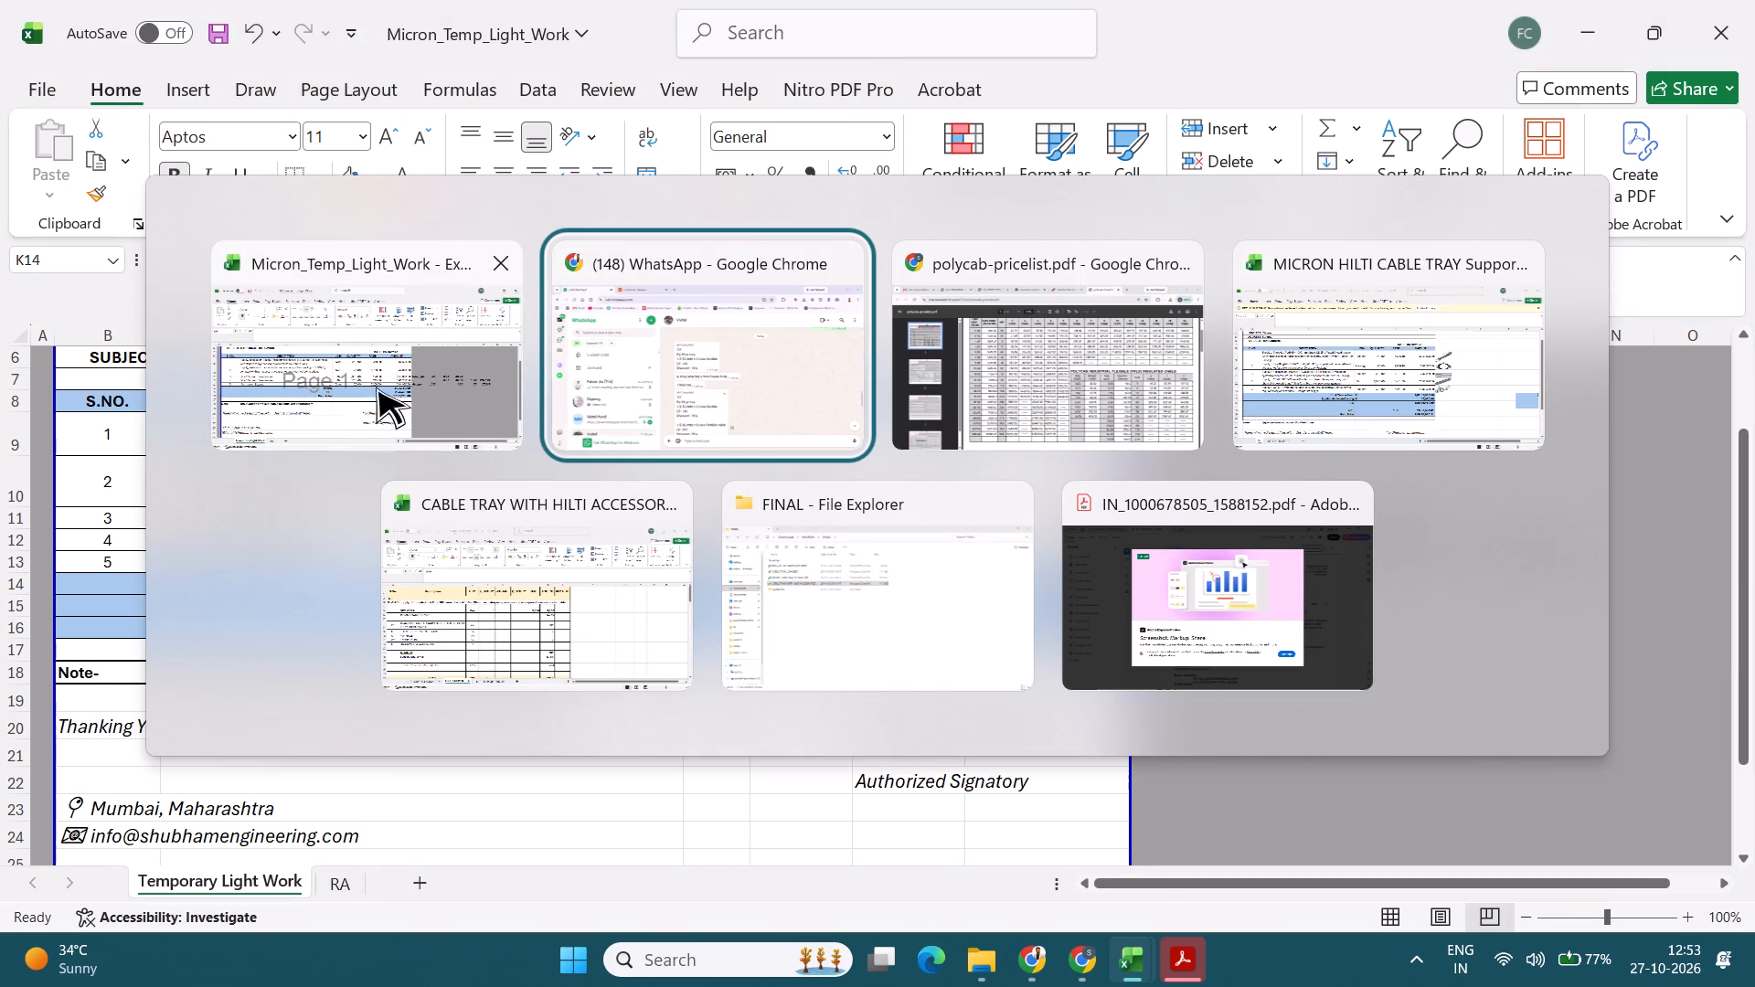
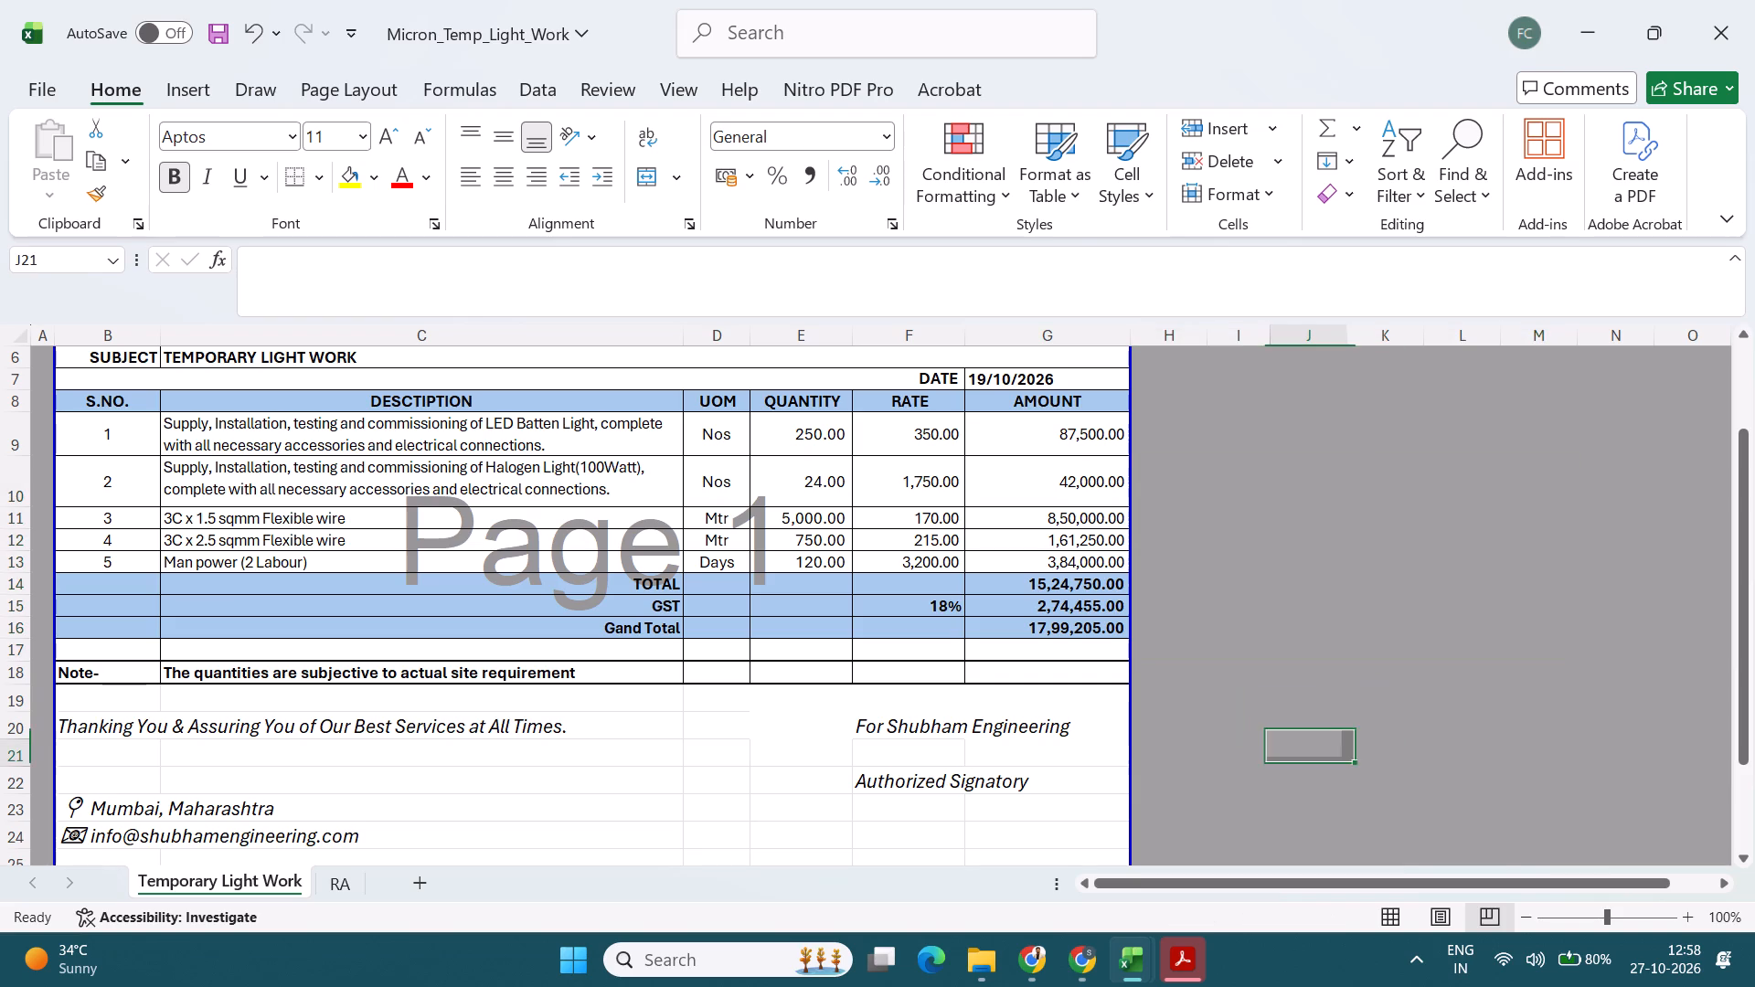
Save the Micron_Temp_Light_Work quotation workbook.
key(ctrl+s)
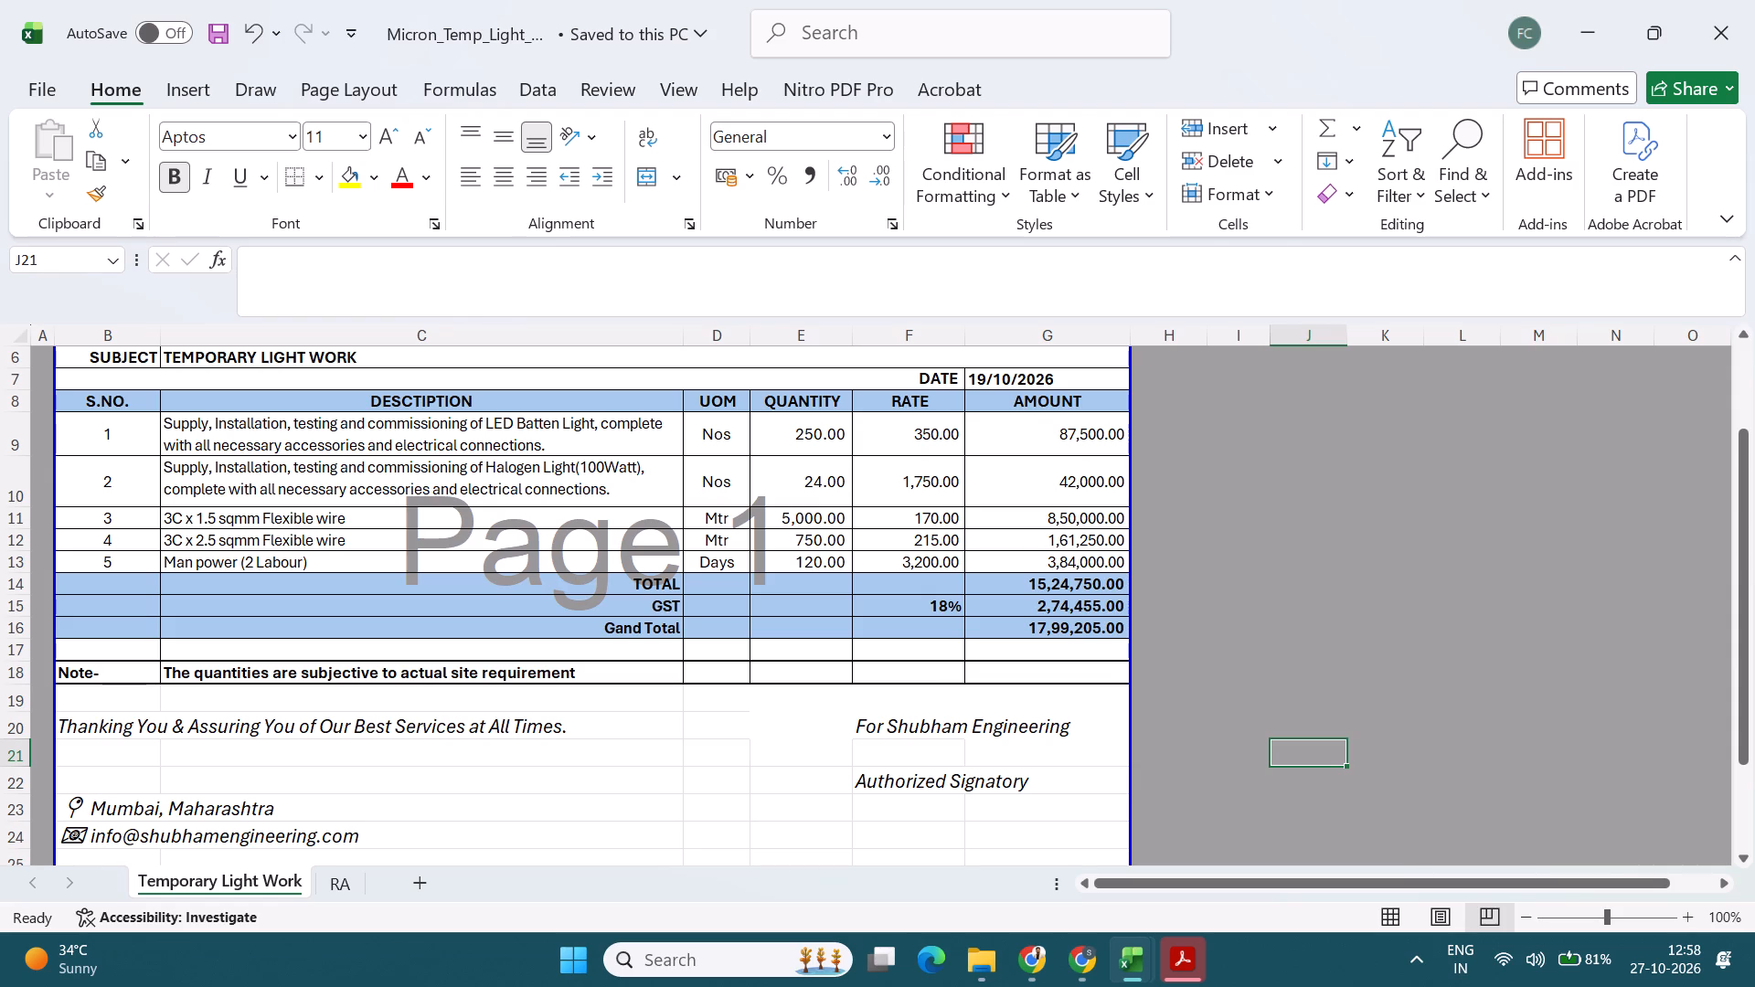
Switch from the quotation workbook to the email inbox window in Chrome.
key(alt+Tab)
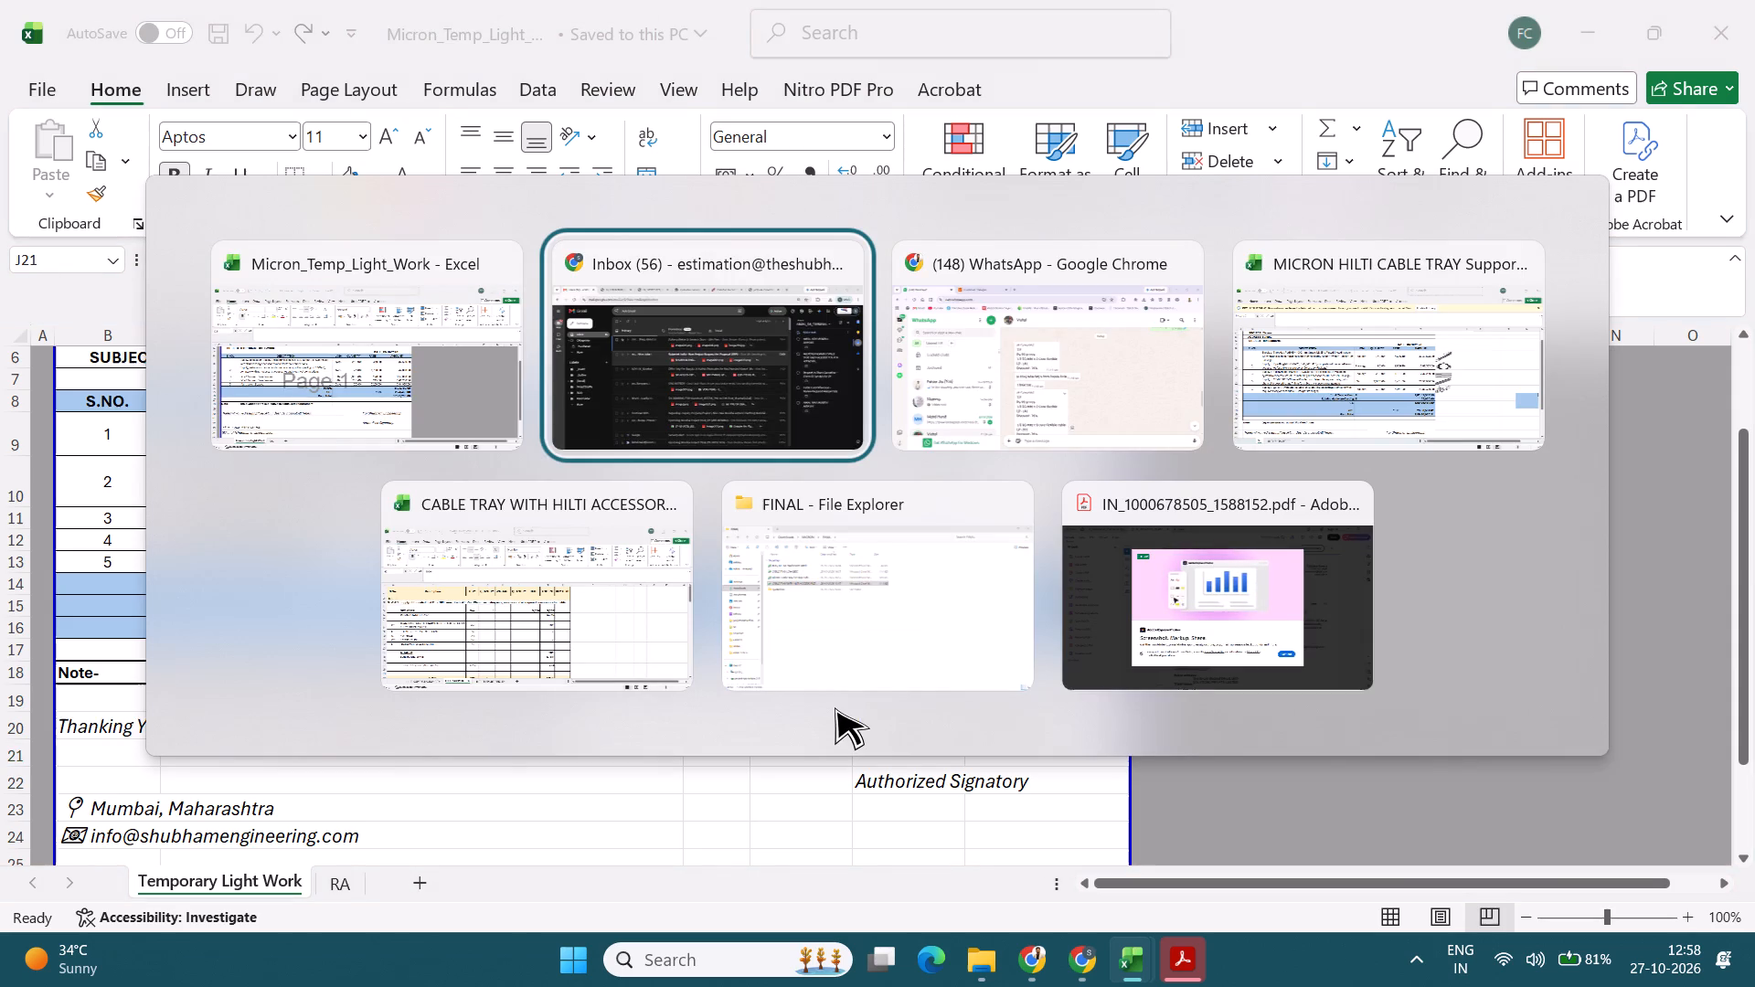
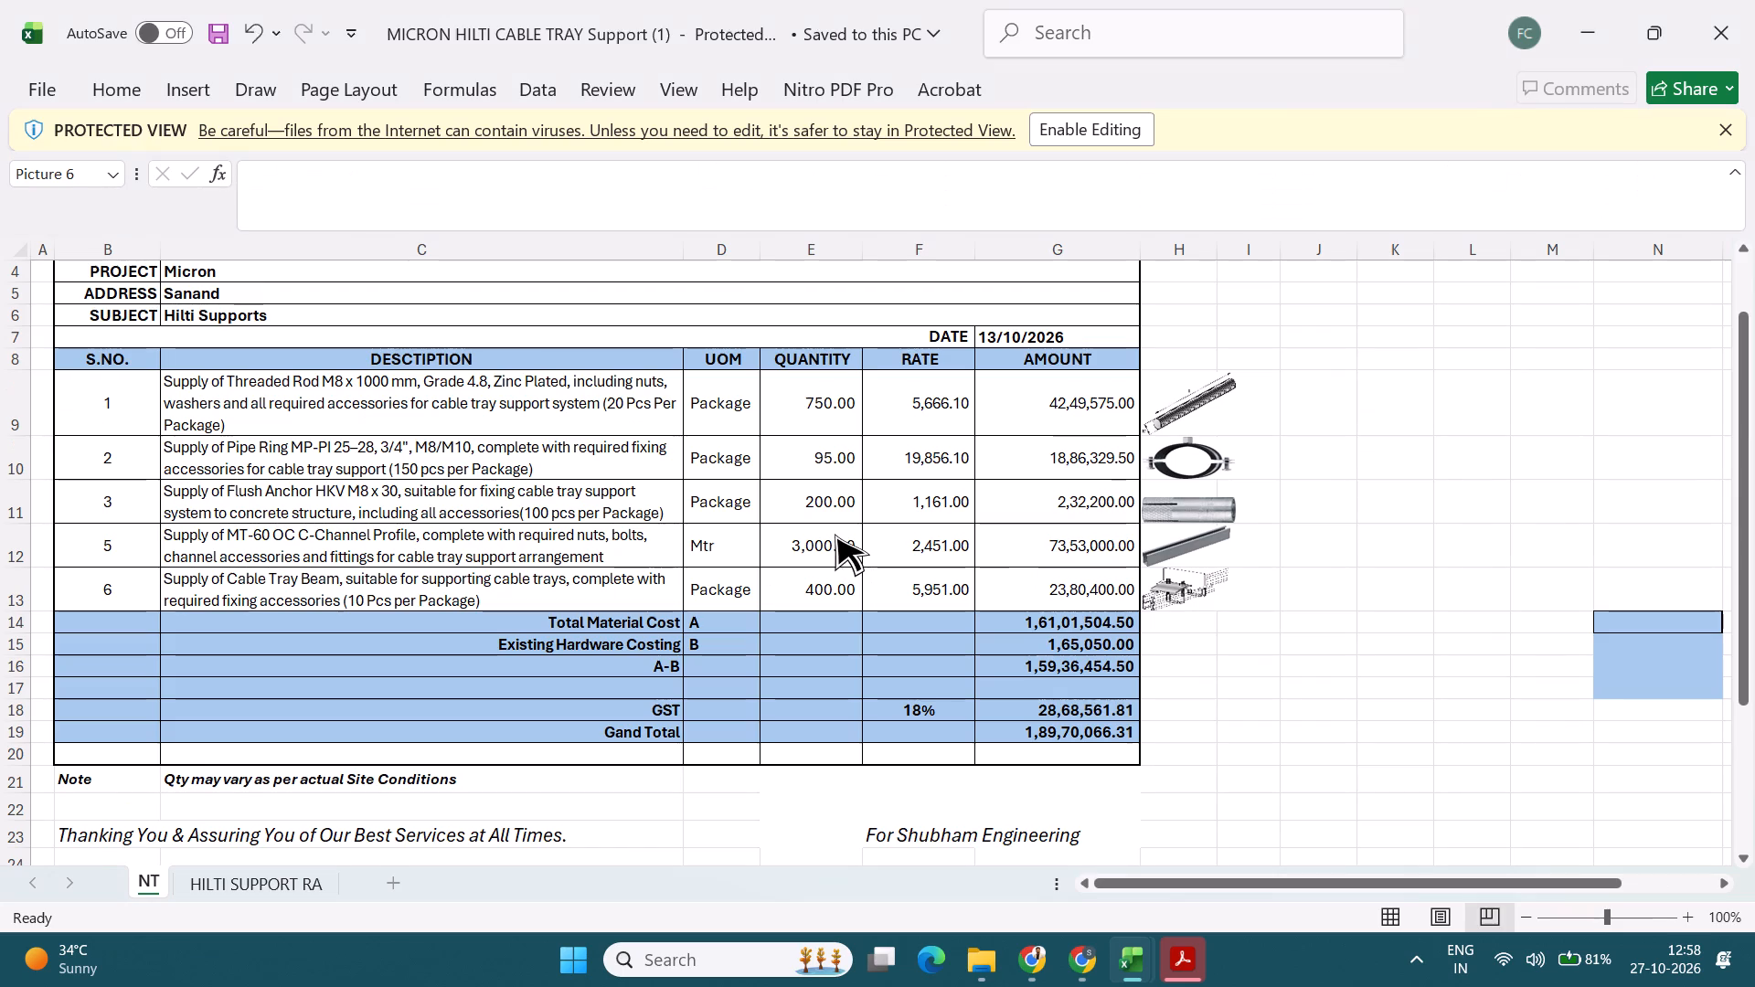
Review the item quantities, rates, amounts and totals in the Micron Hilti cable tray support quotation.
scroll(702, 827, down, 3)
scroll(697, 821, up, 6)
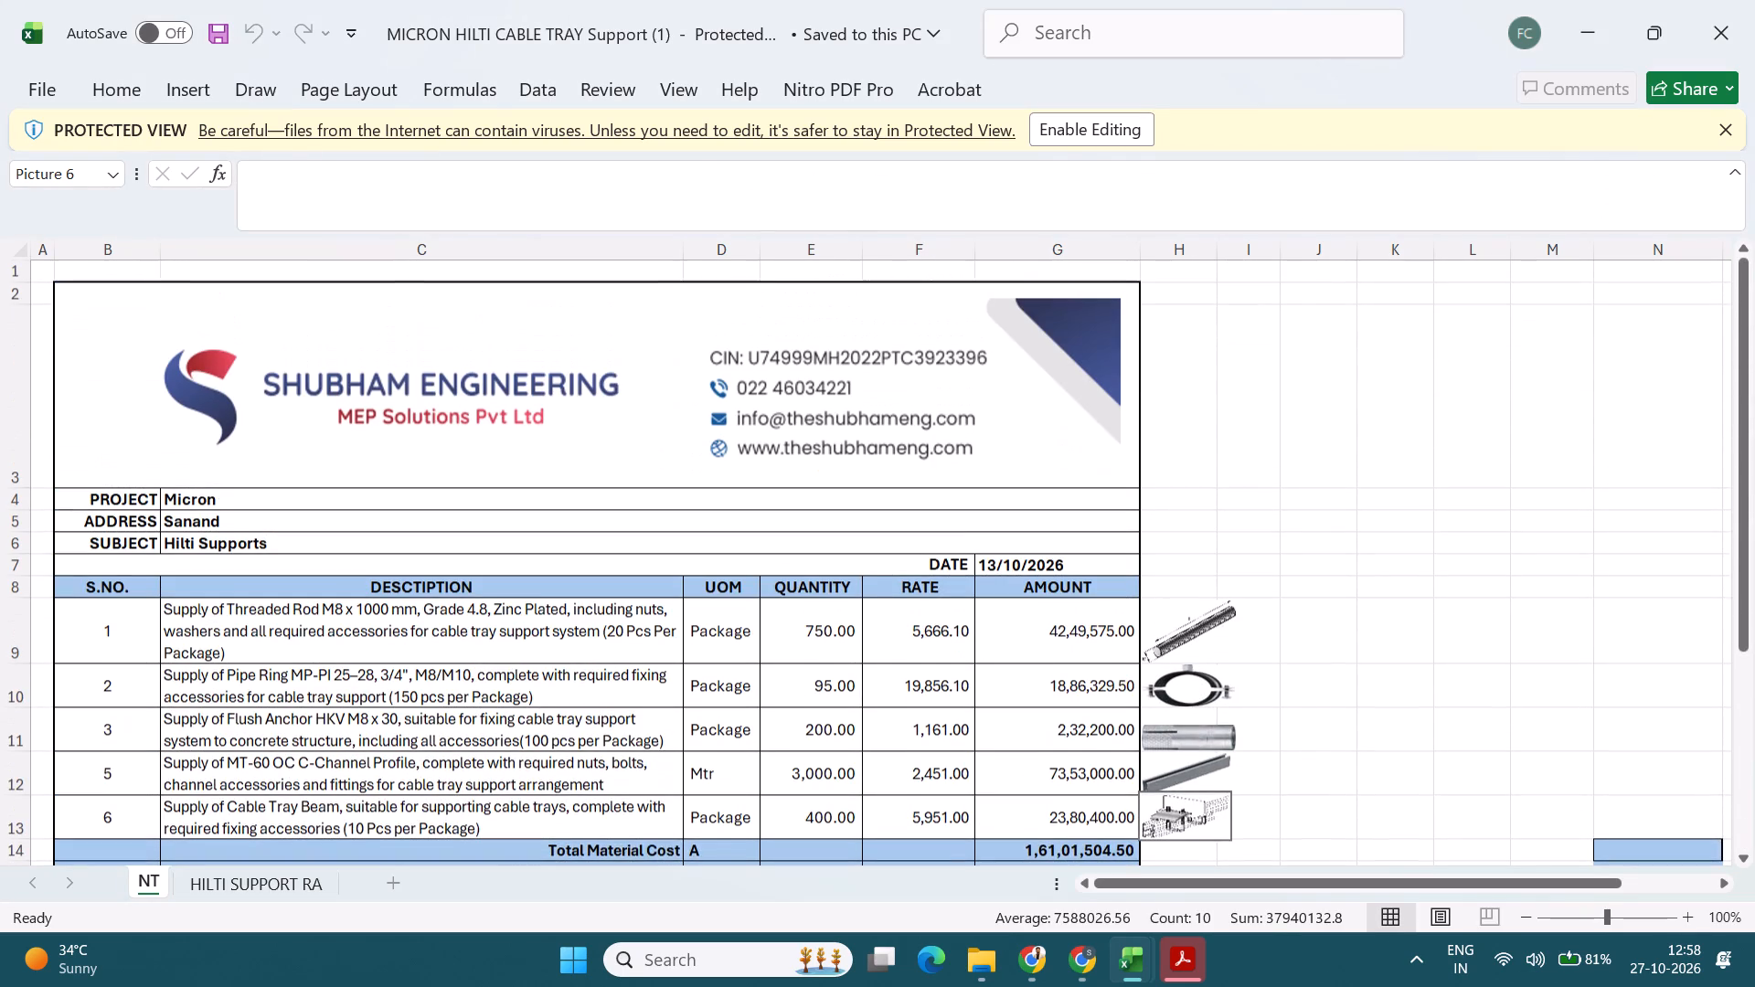
click(1223, 521)
scroll(814, 739, down, 1)
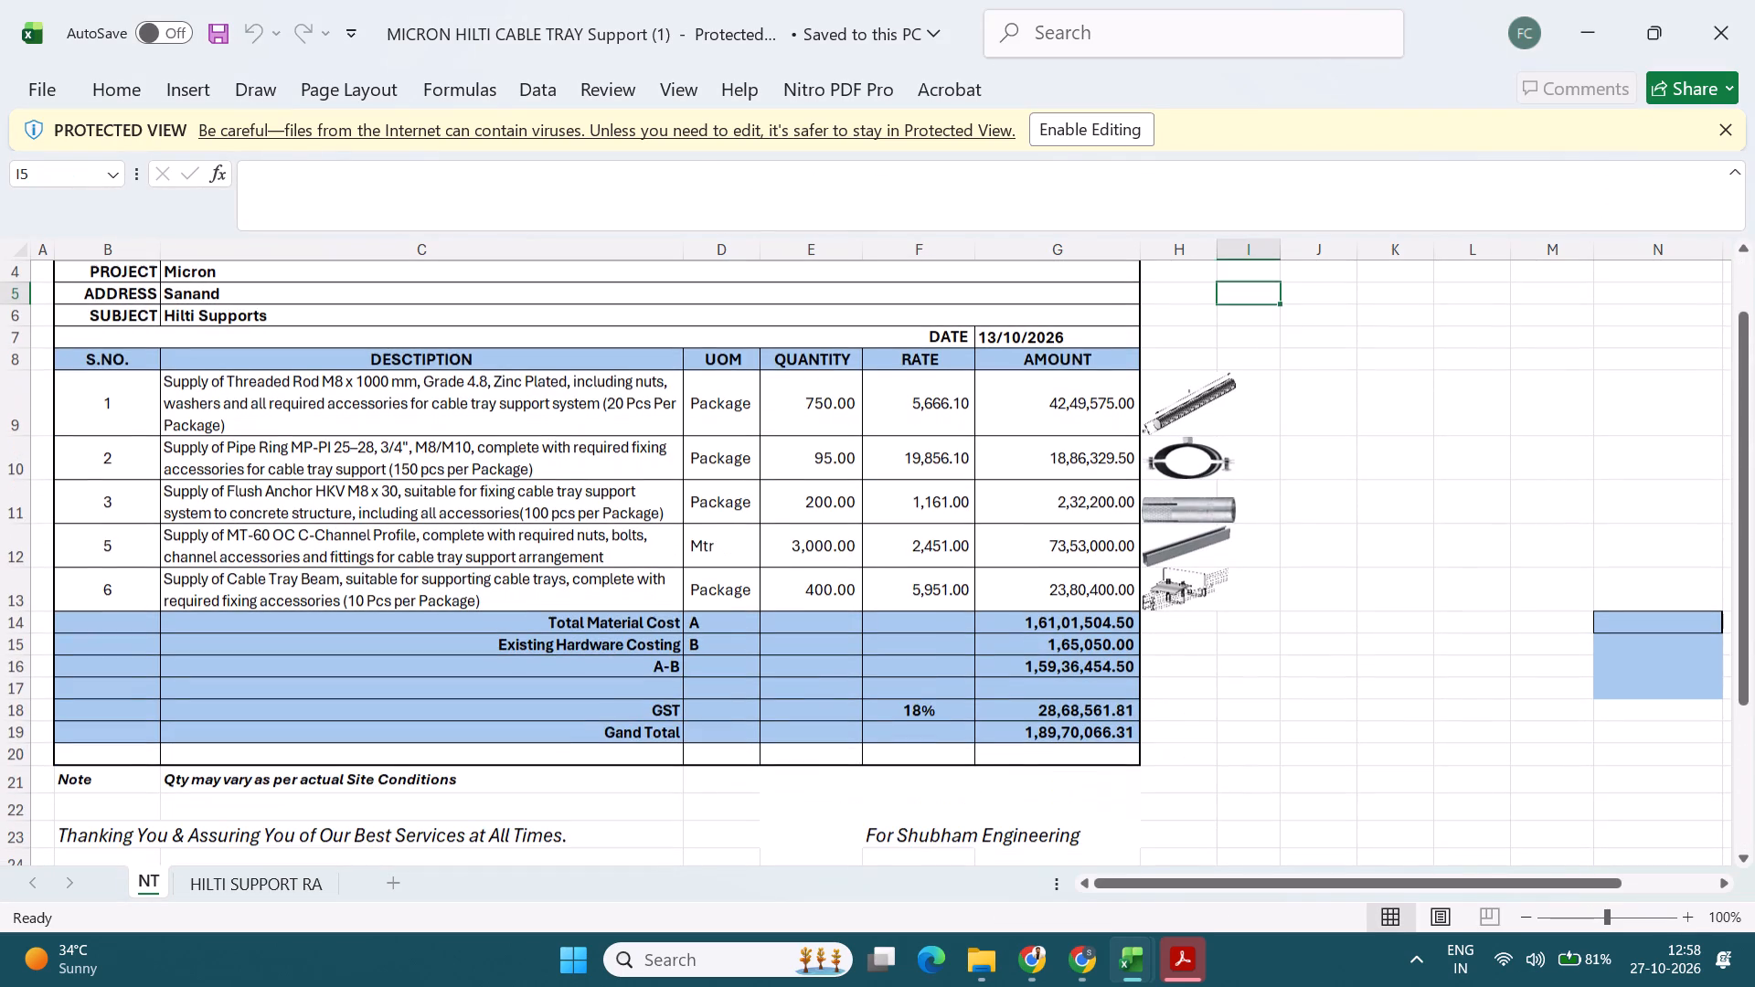